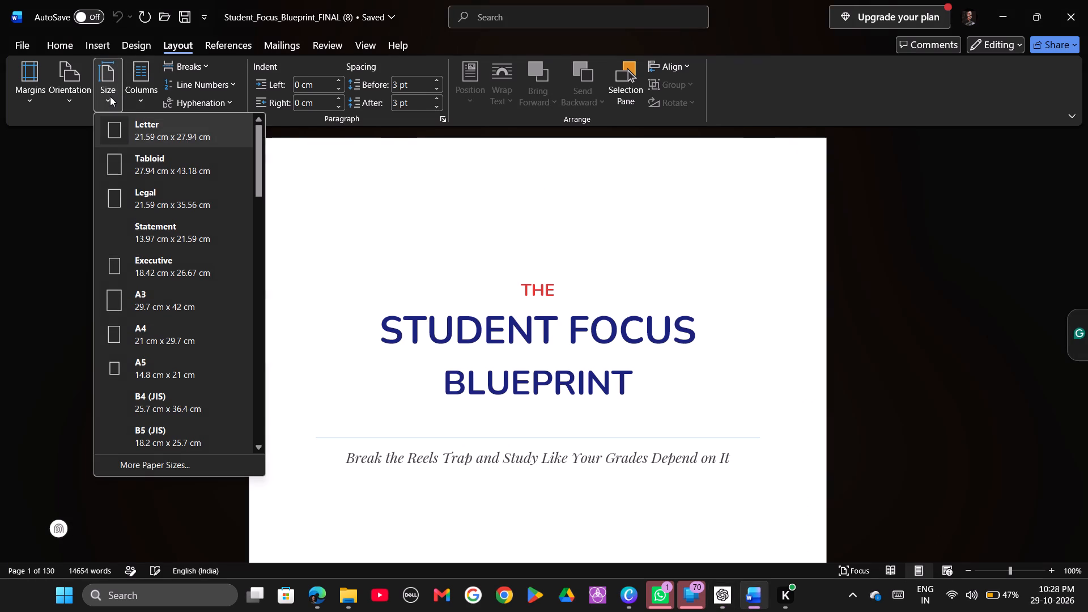
scroll(168, 310, "down", 20)
scroll(168, 310, "down", 20)
scroll(168, 310, "down", 17)
scroll(168, 310, "down", 7)
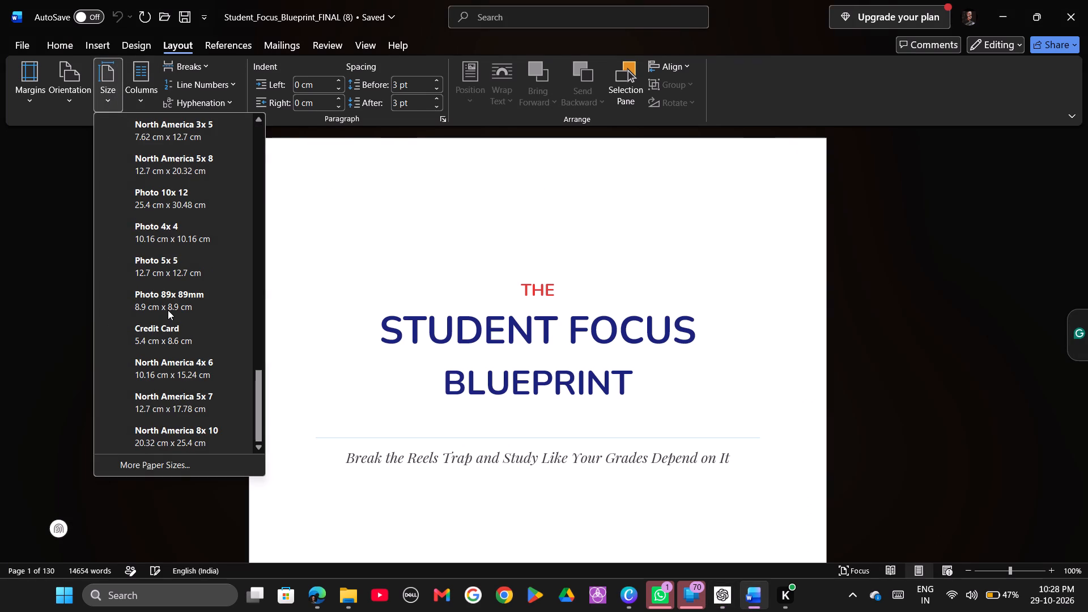
left_click(167, 462)
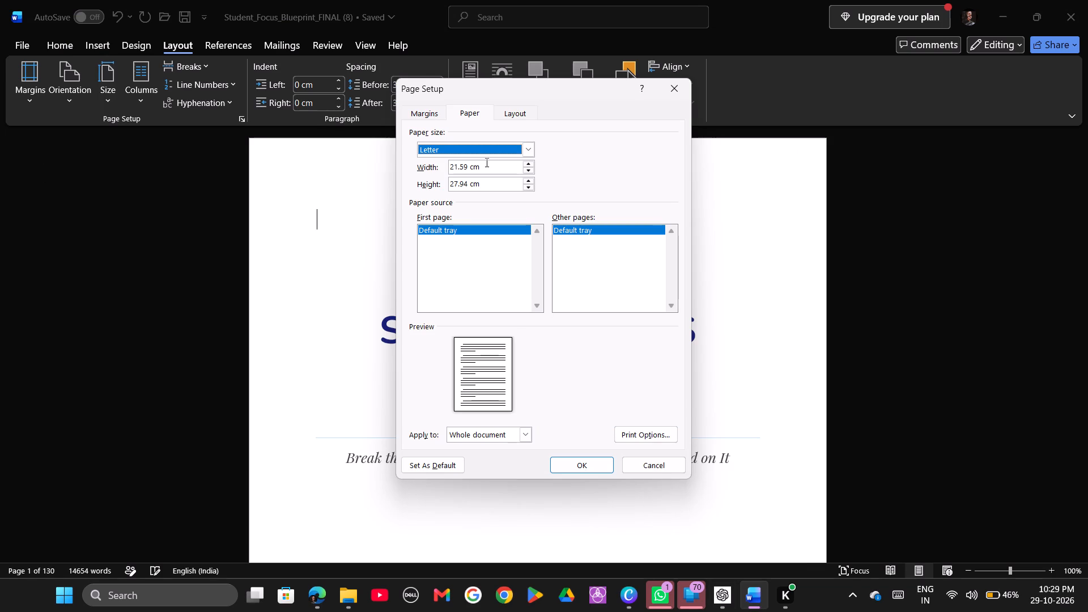
left_click(469, 166)
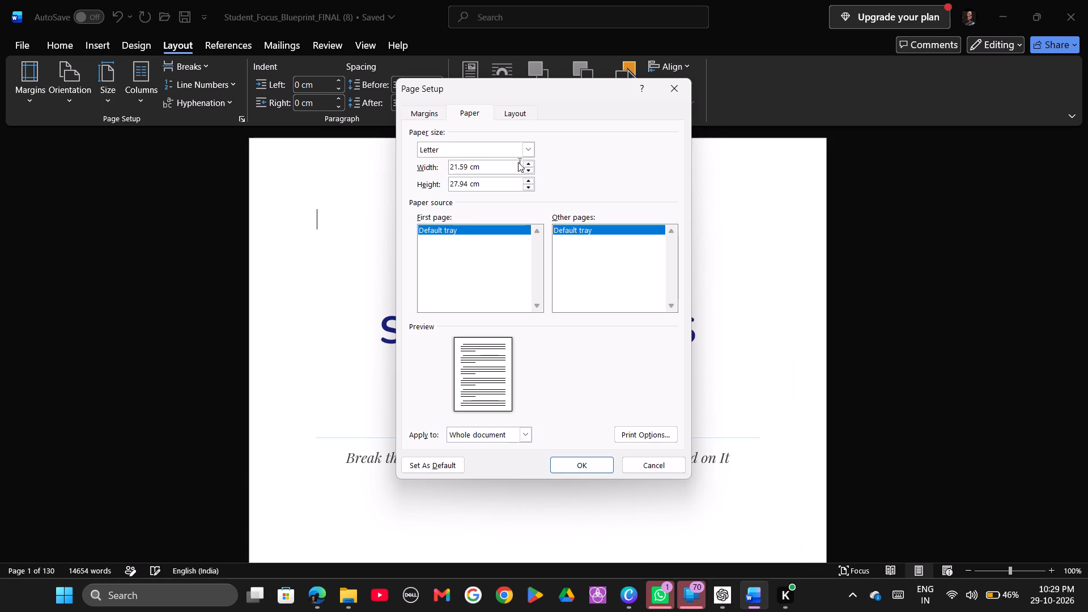
left_click(525, 147)
left_click(576, 161)
left_click(474, 168)
key("Left")
key("BackSpace")
key("BackSpace")
key("BackSpace")
key("BackSpace")
key("BackSpace")
key("BackSpace")
key("BackSpace")
key("BackSpace")
key("BackSpace")
key("BackSpace")
key("BackSpace")
key("BackSpace")
key("BackSpace")
key("BackSpace")
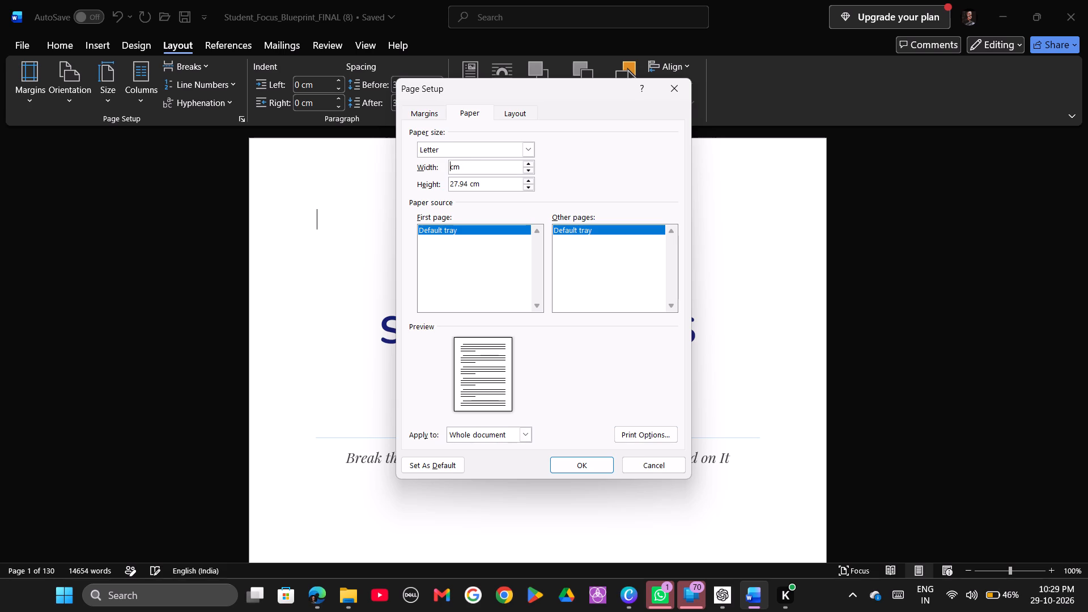
type("13")
key("period")
type("97")
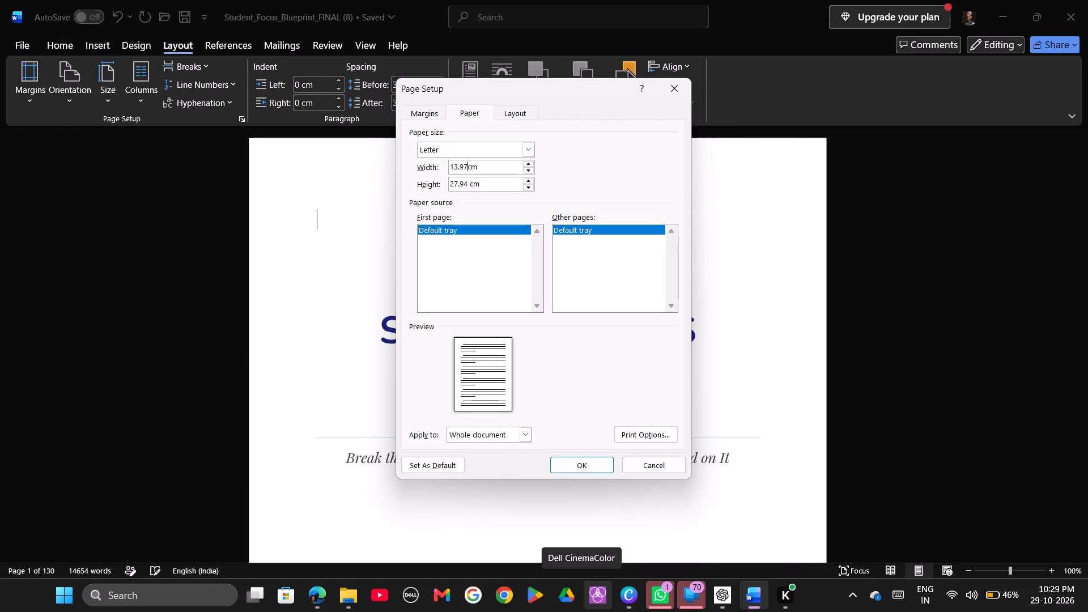
key("space")
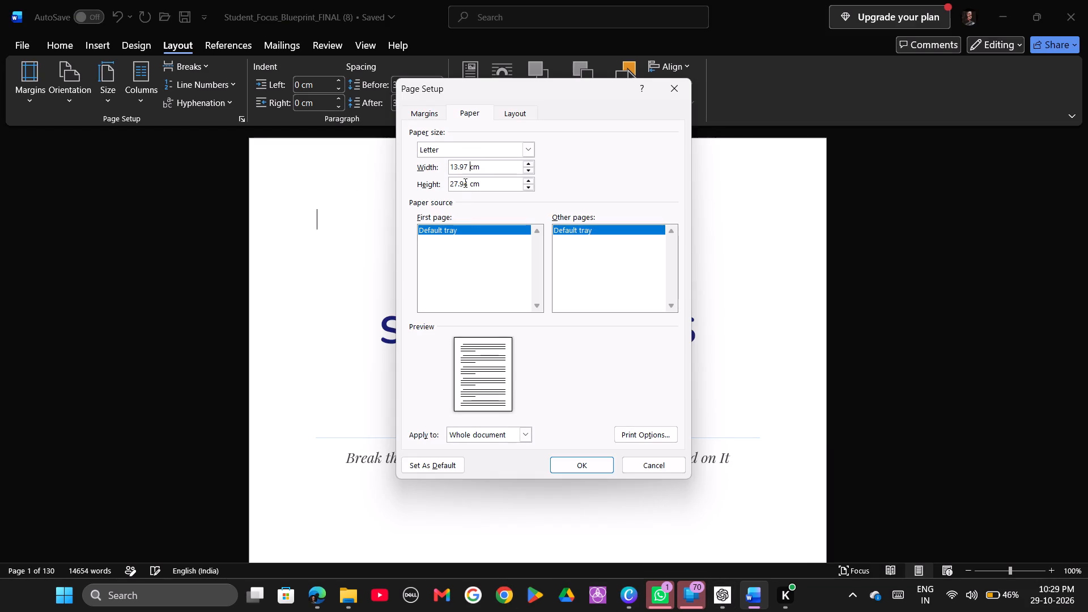
Set the custom paper height to 21.59 cm.
left_click(465, 182)
key("Right")
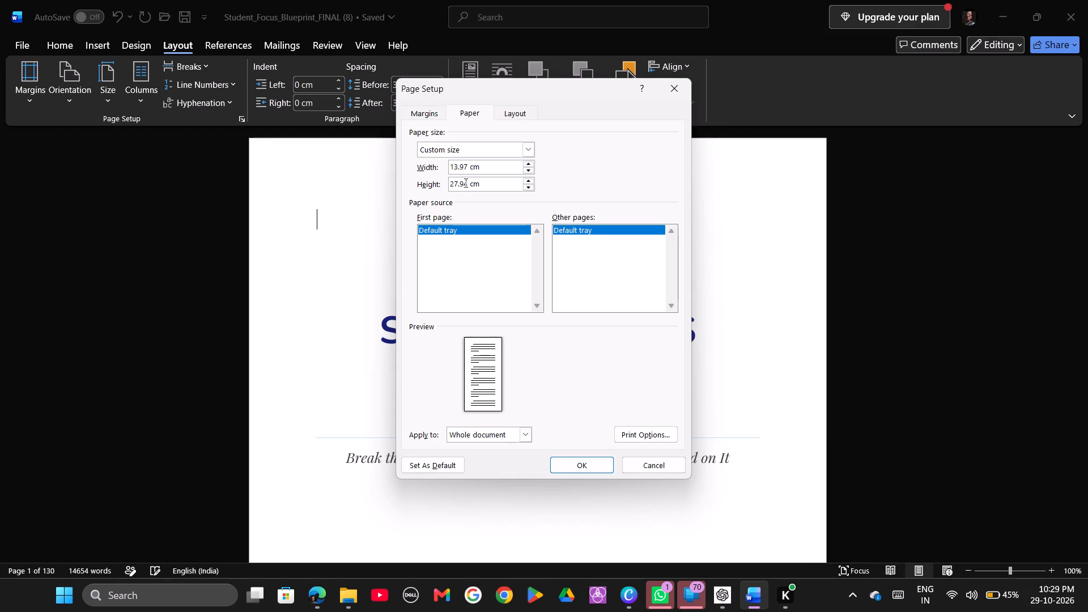
key("BackSpace")
key("BackSpace")
key("BackSpace")
key("BackSpace")
key("BackSpace")
type("21")
key("period")
type("59")
left_click(423, 110)
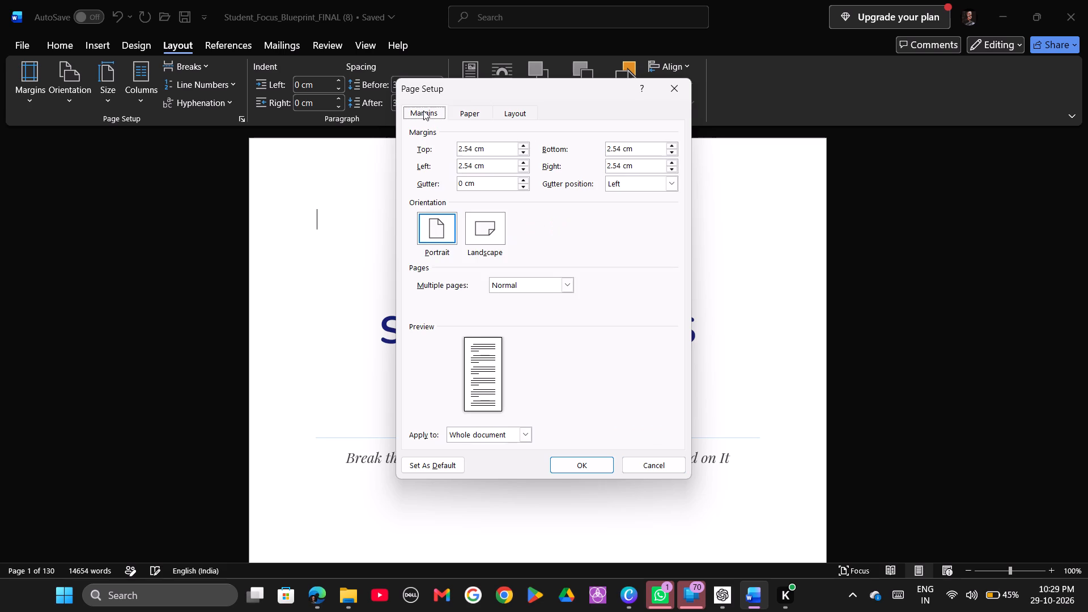
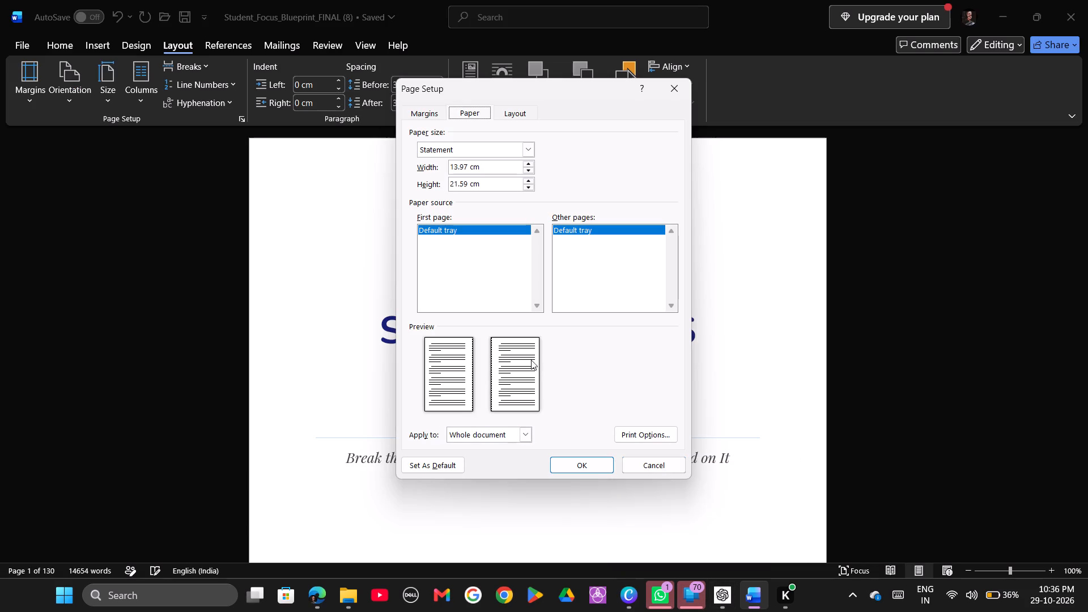
left_click(600, 465)
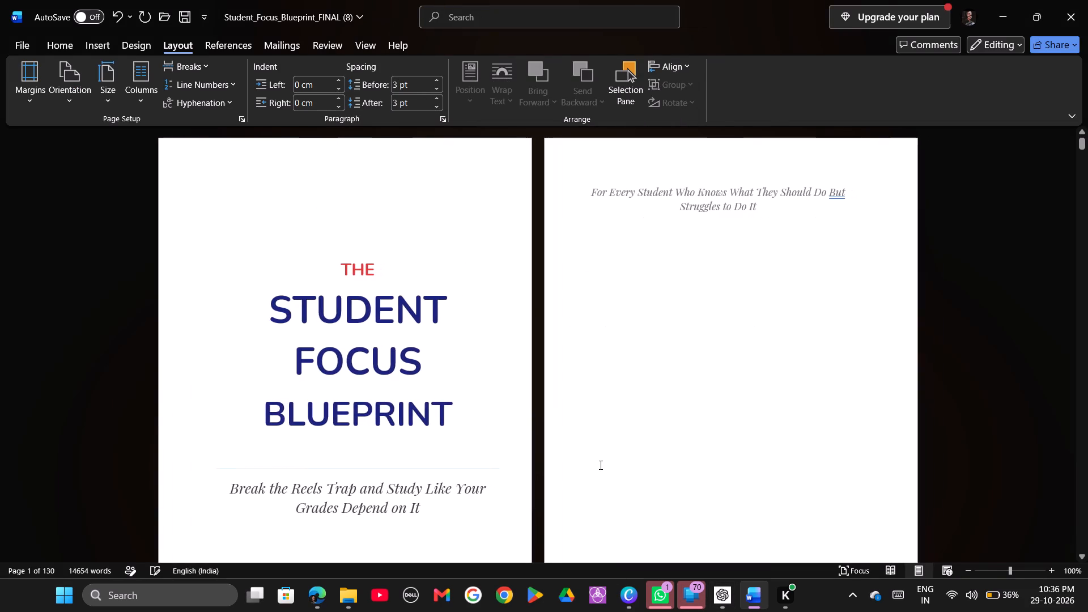
Examine the page layout from the title page to the manuscript's end, including the coloured boxes after the Exam Day Strategy section.
scroll(600, 465, "down", 6, "ctrl")
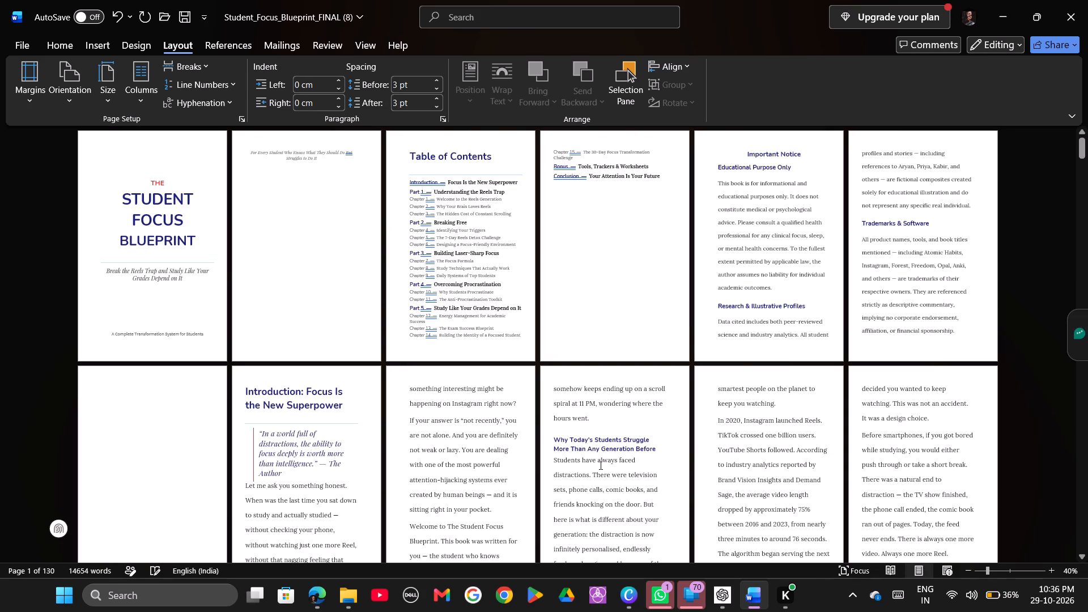
scroll(600, 465, "up", 9, "ctrl")
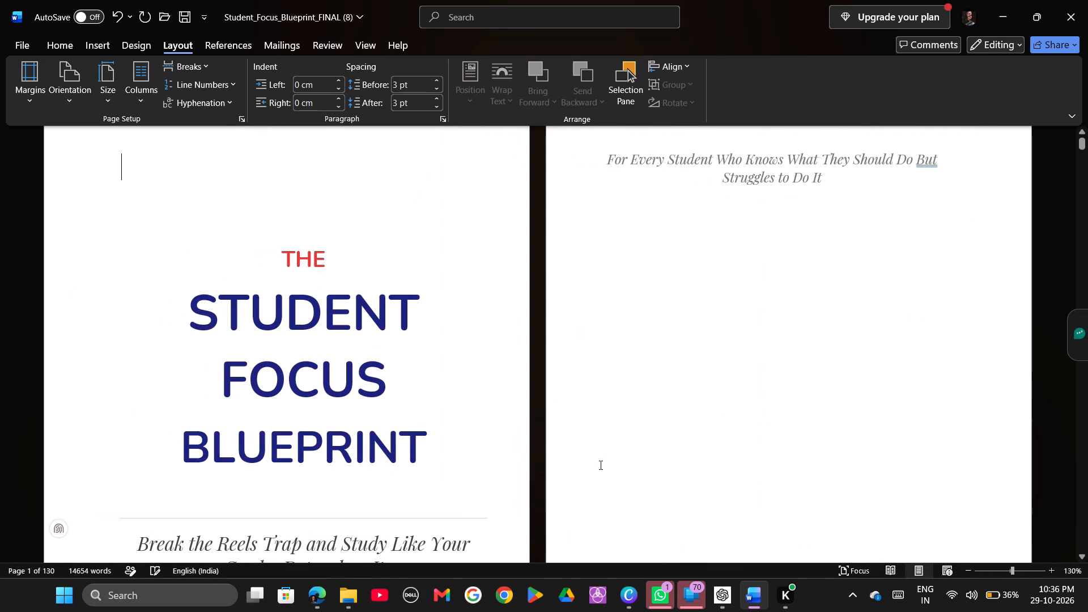
scroll(600, 465, "right", 2)
scroll(600, 465, "up", 4, "ctrl")
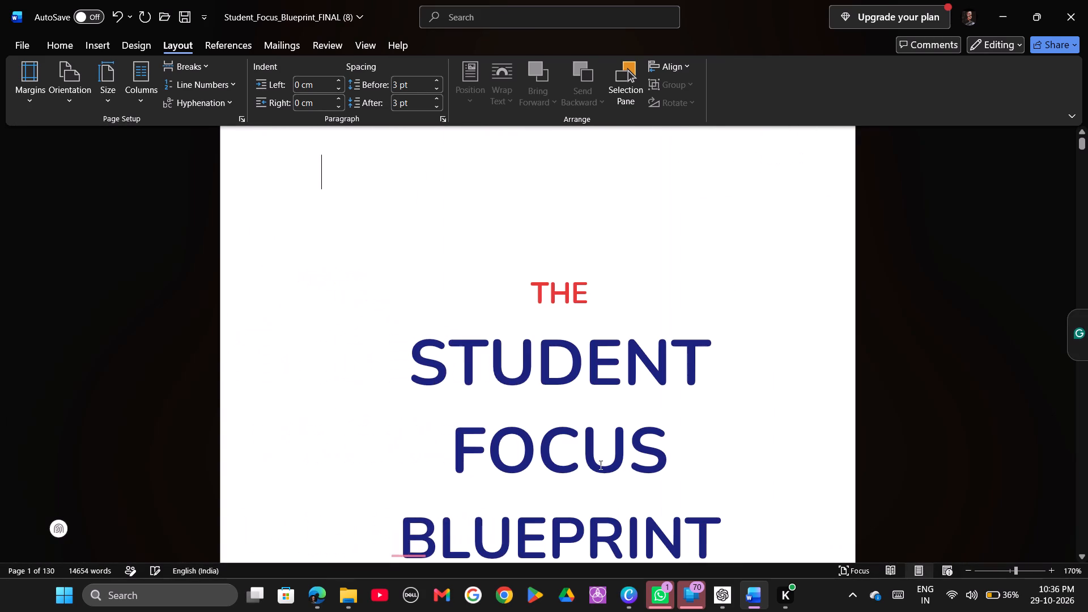
scroll(600, 465, "down", 12, "ctrl")
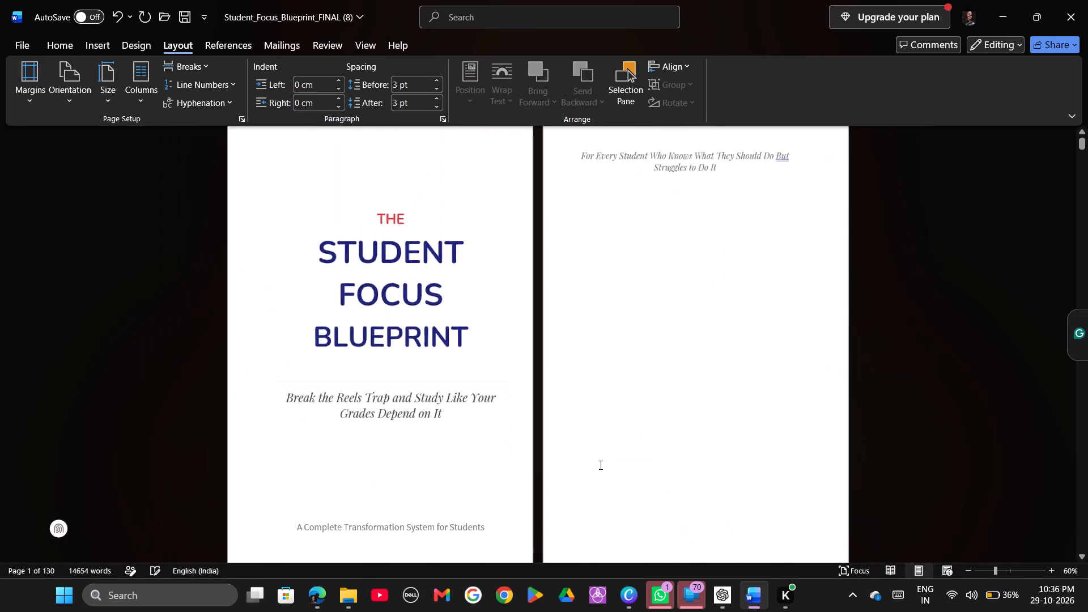
scroll(600, 465, "down", 3, "ctrl")
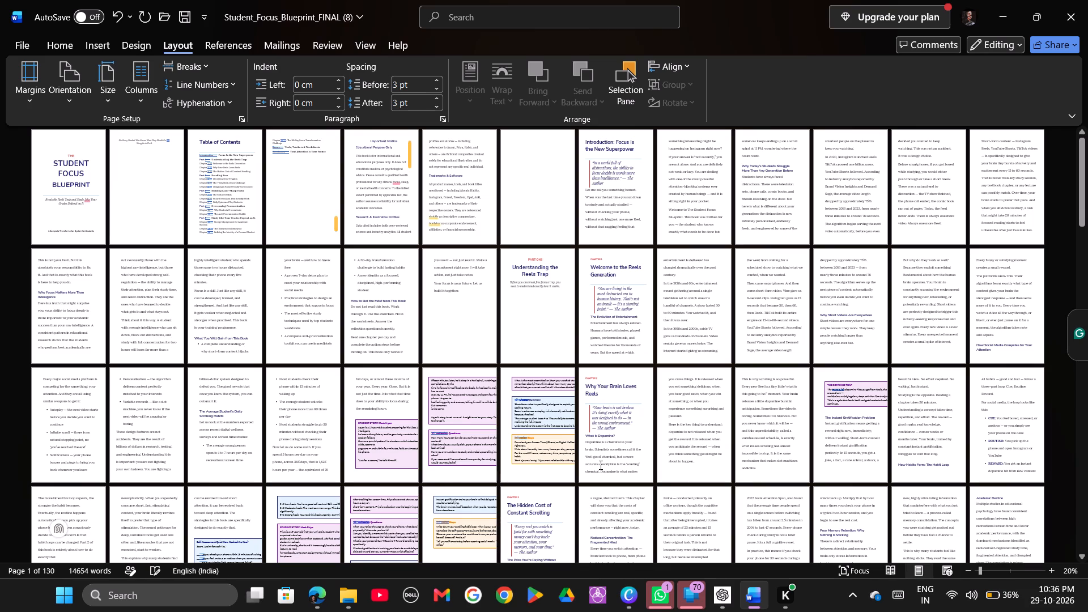
scroll(600, 465, "left", 2)
scroll(600, 465, "down", 7)
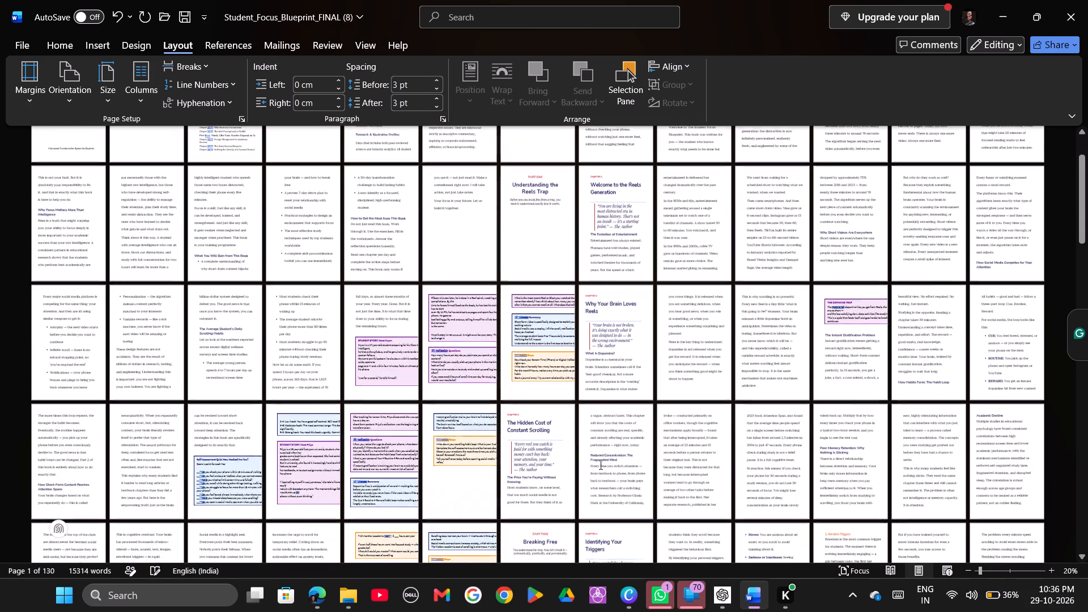
scroll(600, 465, "down", 15)
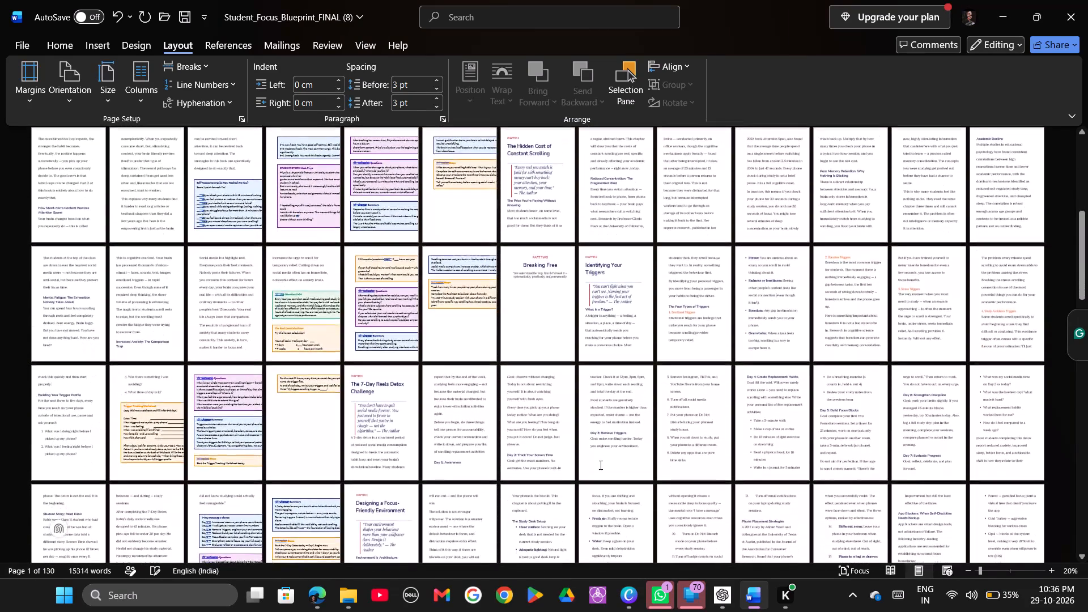
scroll(600, 465, "down", 12)
scroll(600, 465, "down", 10)
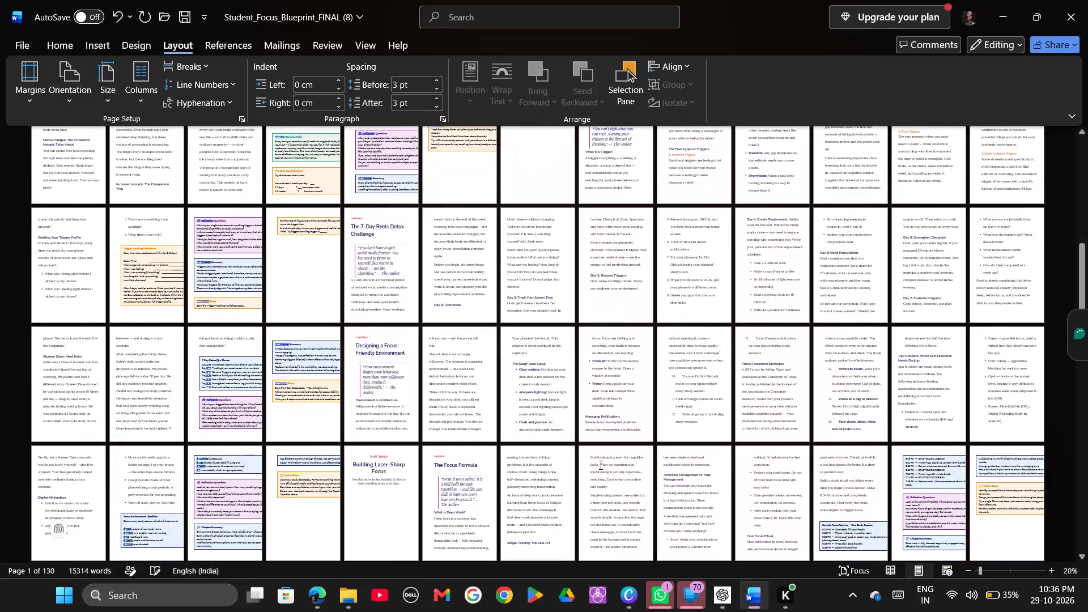
scroll(600, 465, "down", 20)
scroll(600, 465, "down", 20)
scroll(600, 465, "down", 20)
scroll(902, 569, "down", 20)
scroll(902, 569, "down", 20)
scroll(902, 569, "down", 20)
scroll(726, 299, "down", 20)
scroll(726, 299, "down", 19)
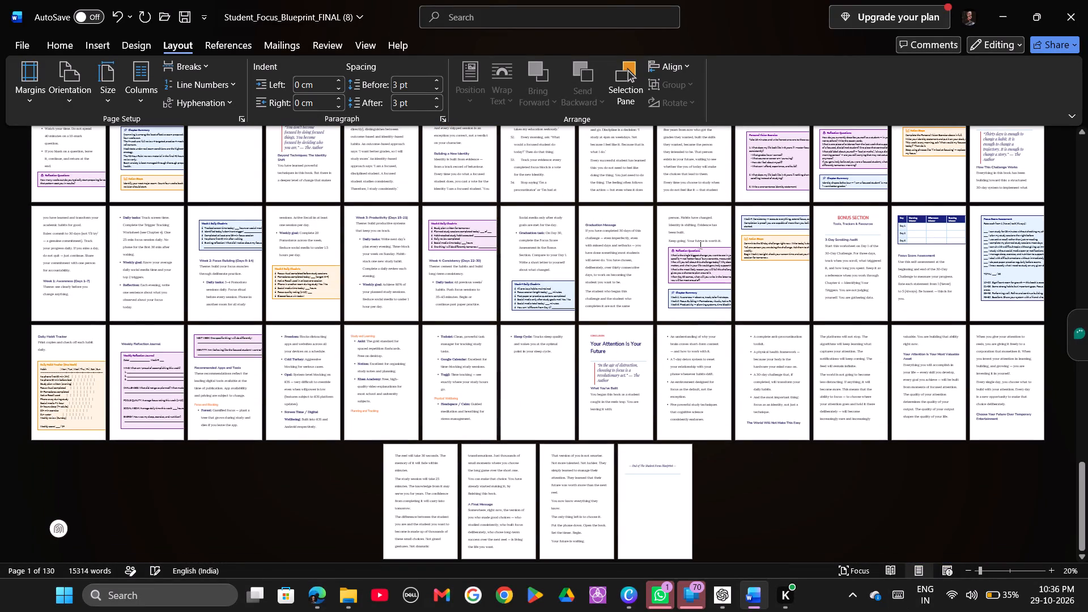
scroll(698, 244, "up", 7, "ctrl")
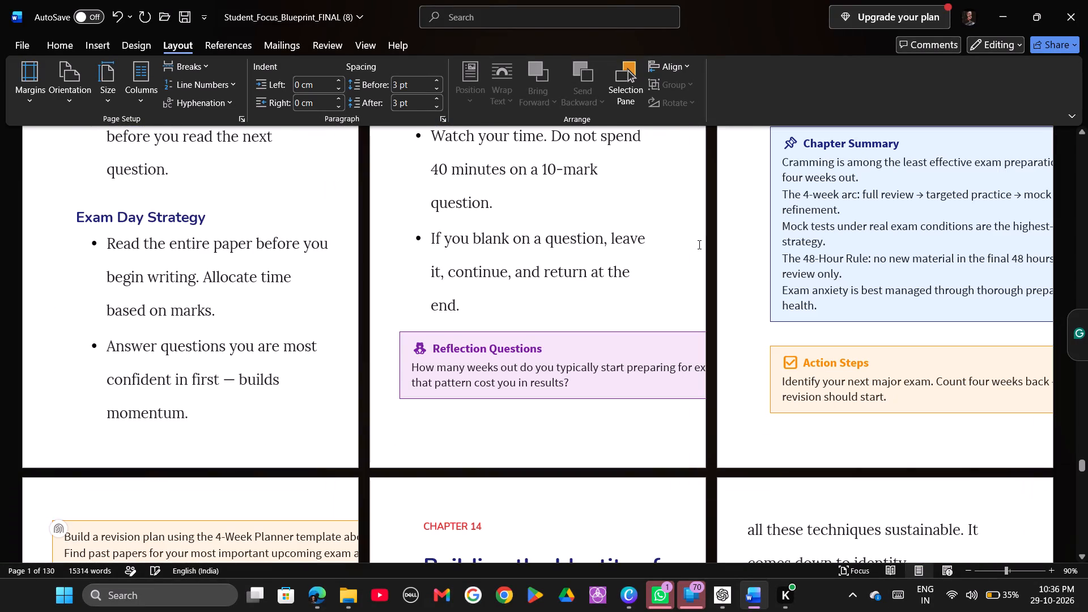
scroll(698, 244, "up", 4, "ctrl")
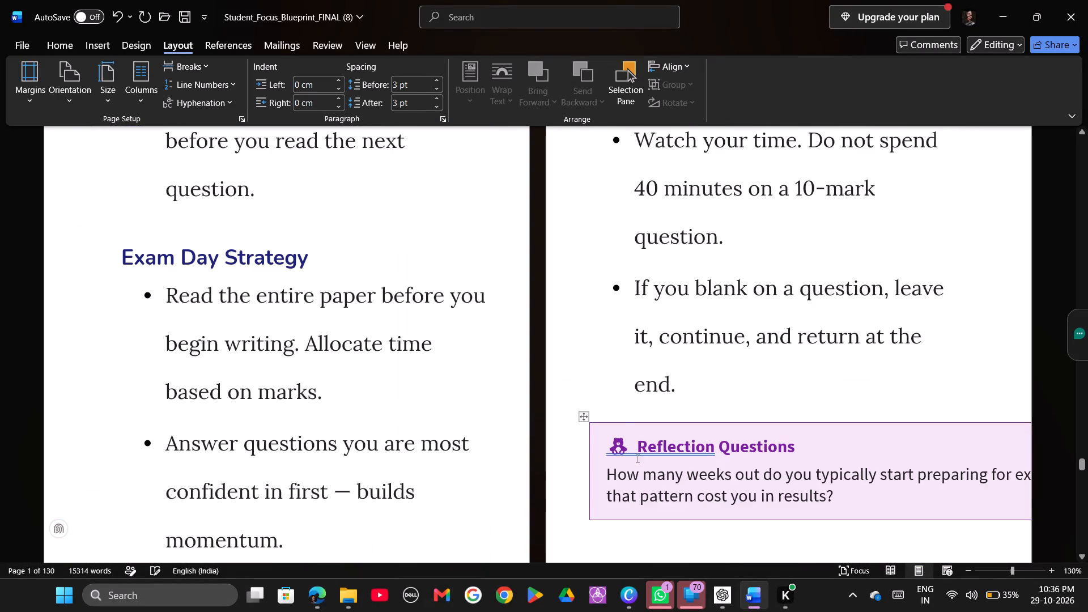
left_click(619, 424)
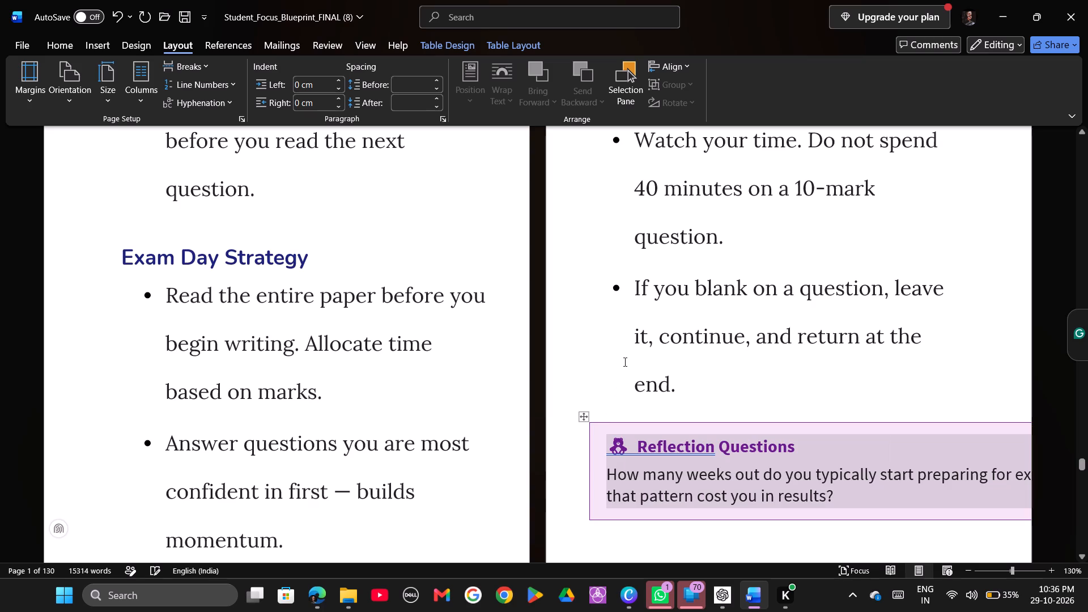
scroll(624, 362, "down", 7, "ctrl")
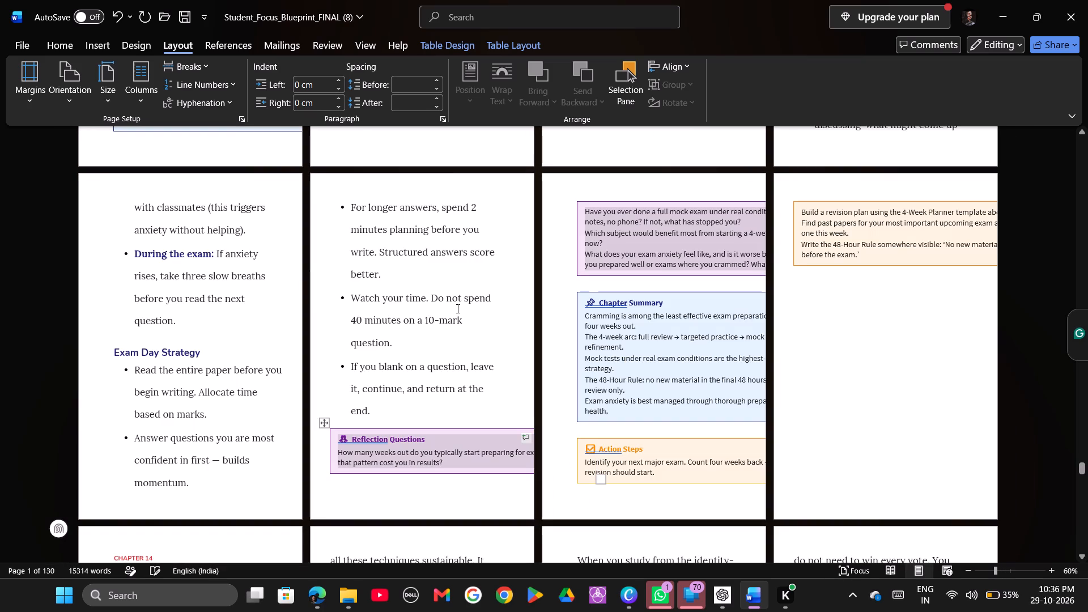
Select the entire manuscript and align all of its text left.
key("ctrl+a")
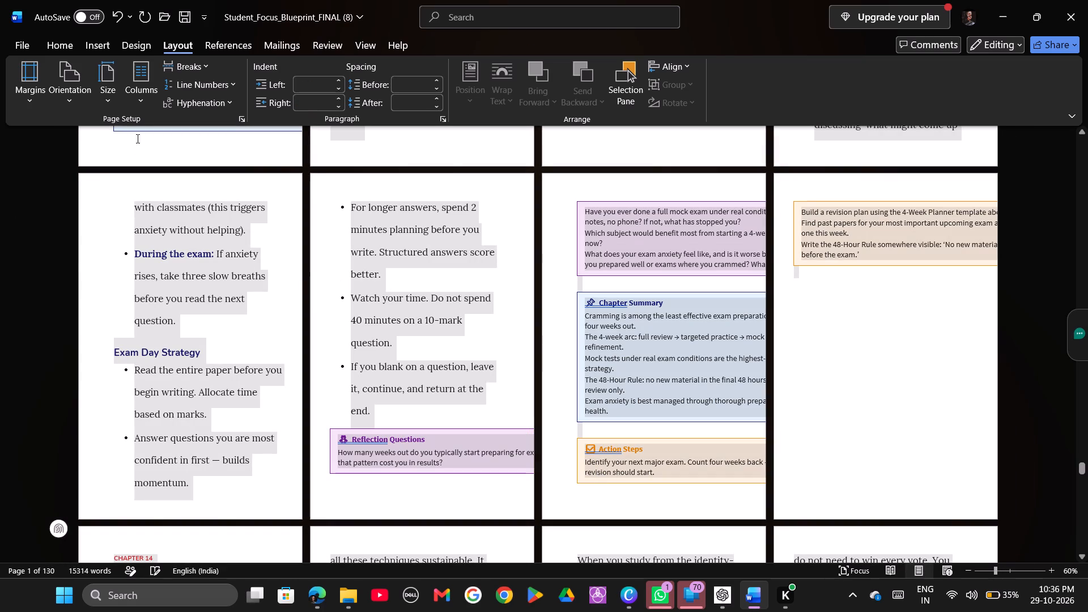
left_click(66, 44)
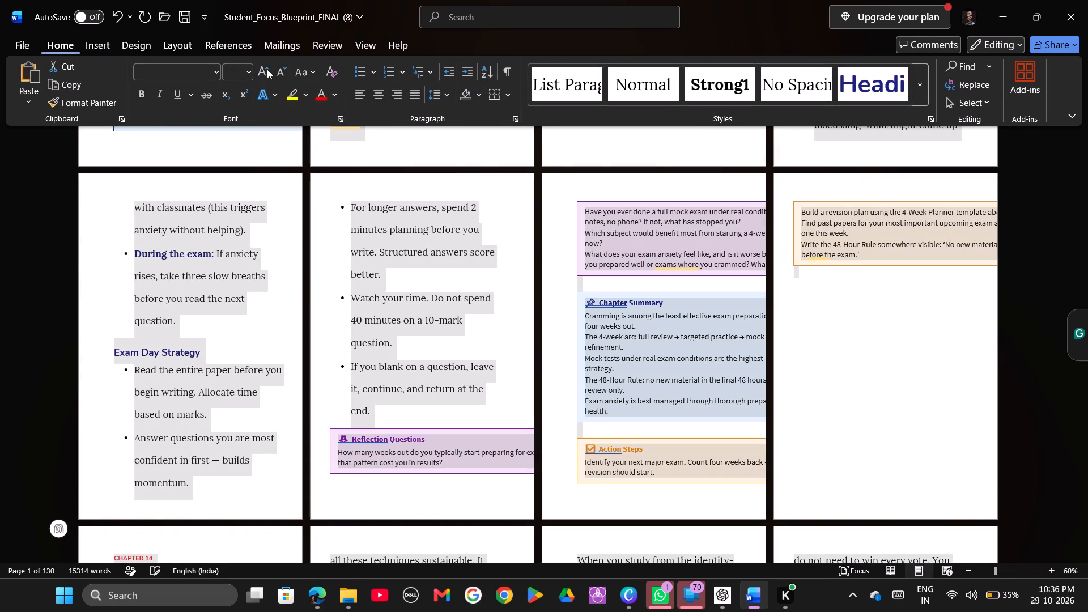
left_click(362, 92)
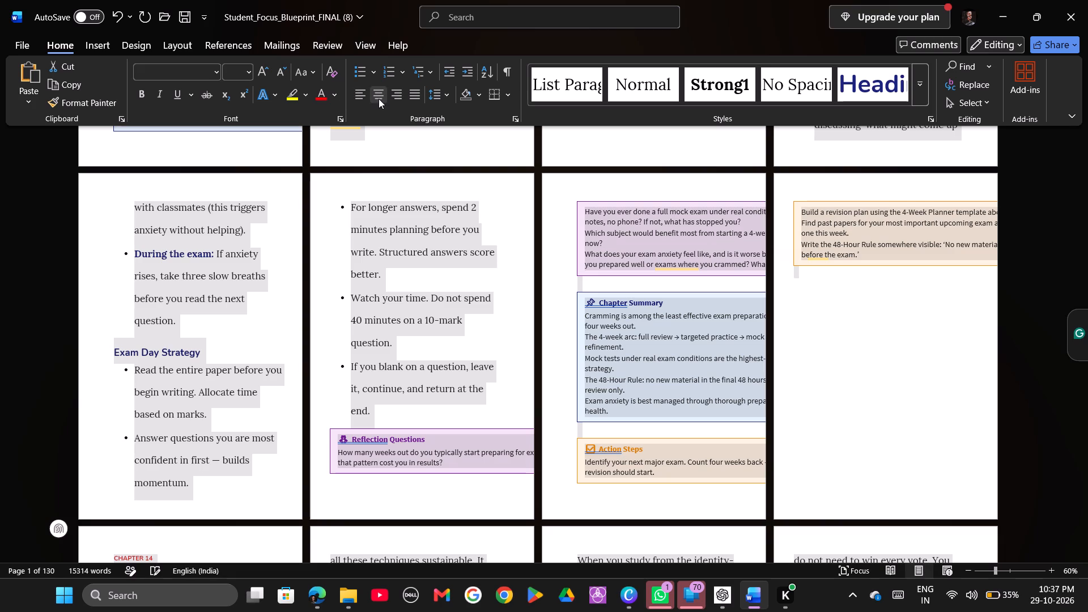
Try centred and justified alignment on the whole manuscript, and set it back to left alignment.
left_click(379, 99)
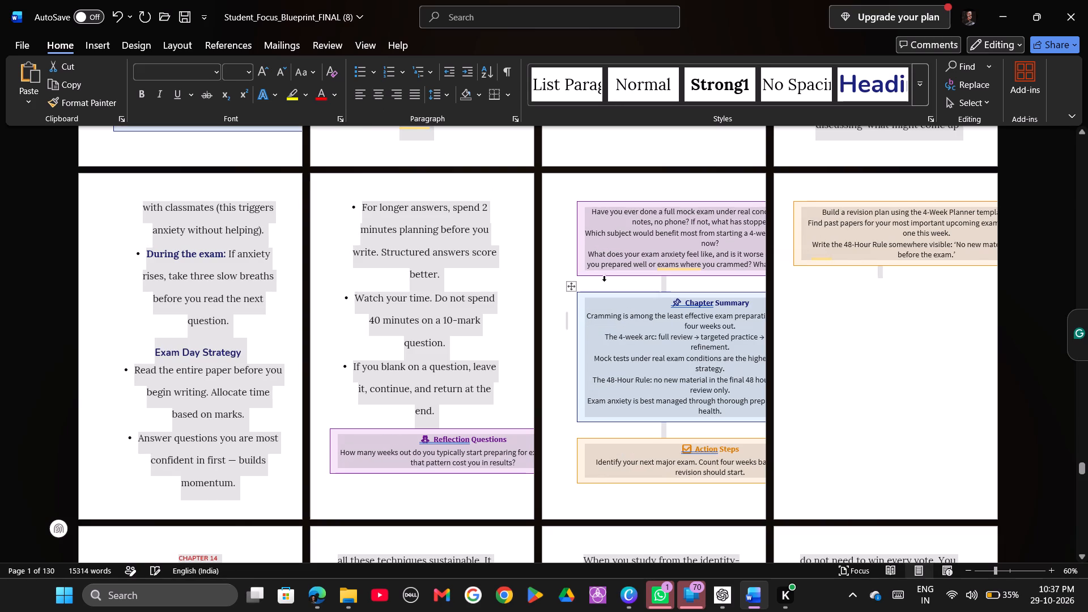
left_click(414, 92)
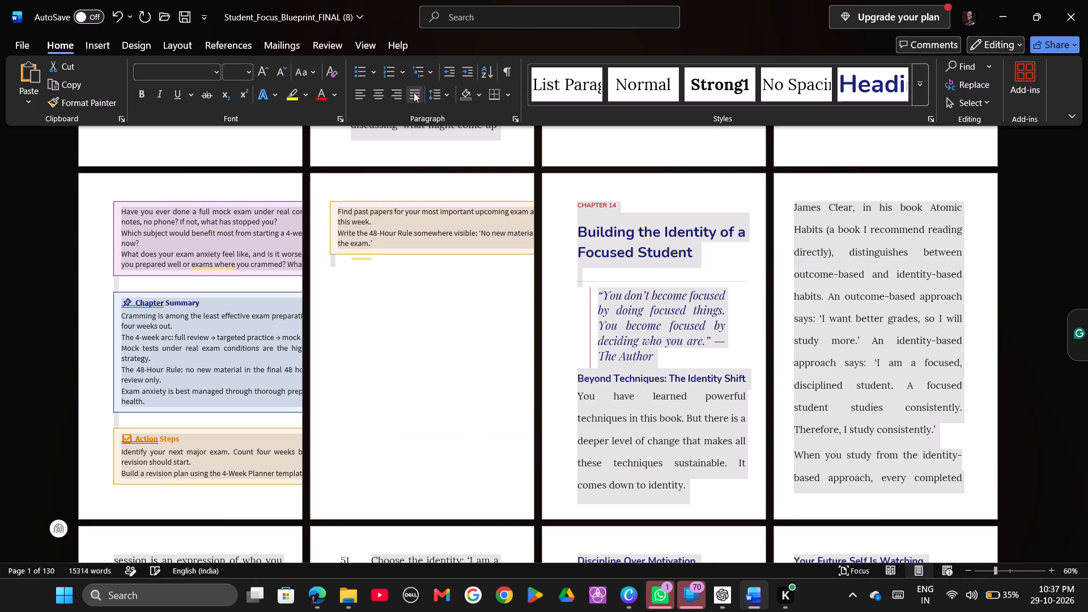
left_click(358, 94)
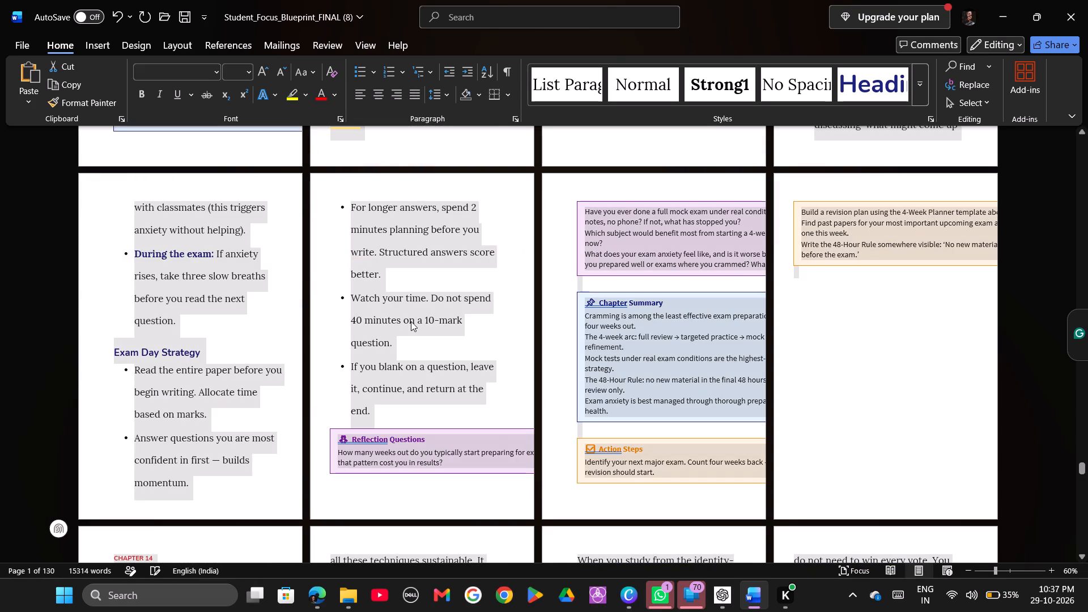
Examine the left-aligned layout across all manuscript pages, back to the title page and Table of Contents.
scroll(411, 321, "down", 6, "ctrl")
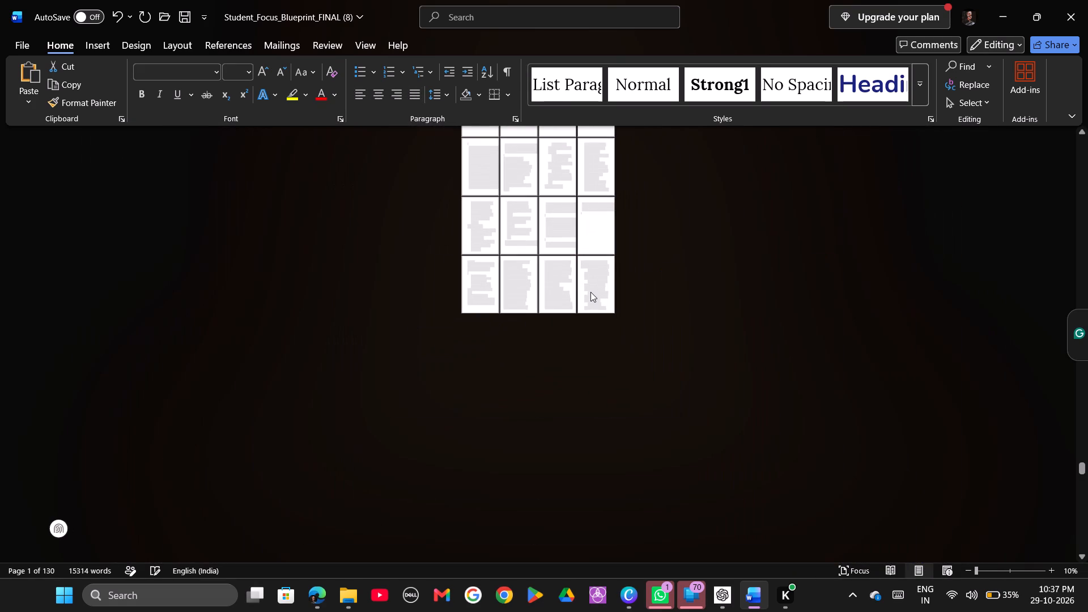
scroll(759, 609, "up", 1)
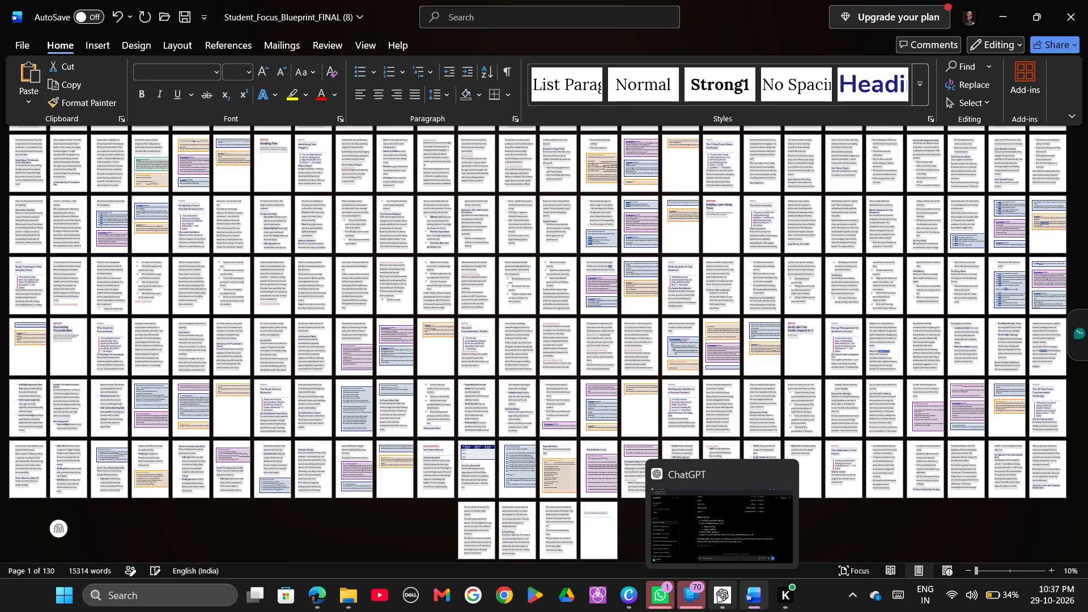
scroll(482, 329, "up", 5)
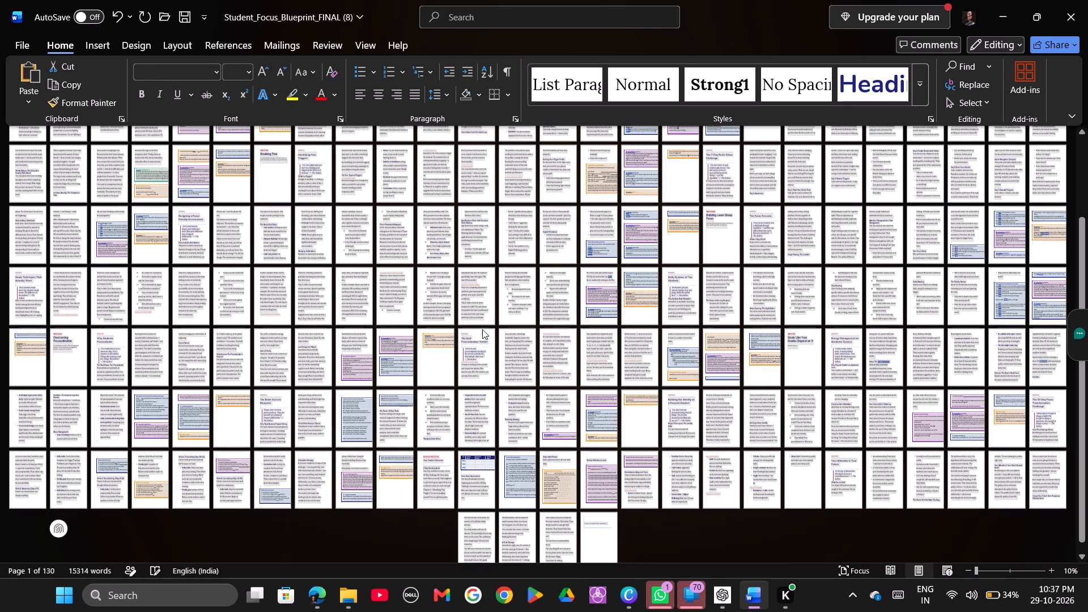
scroll(482, 329, "up", 20)
scroll(482, 329, "up", 18)
scroll(482, 329, "up", 13)
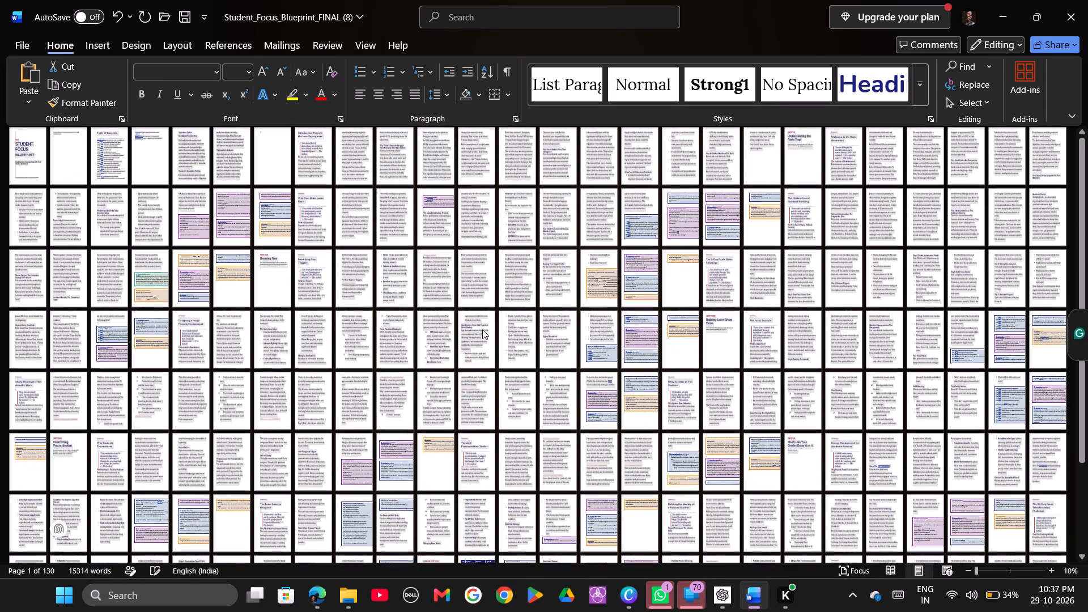
scroll(482, 329, "up", 8, "ctrl")
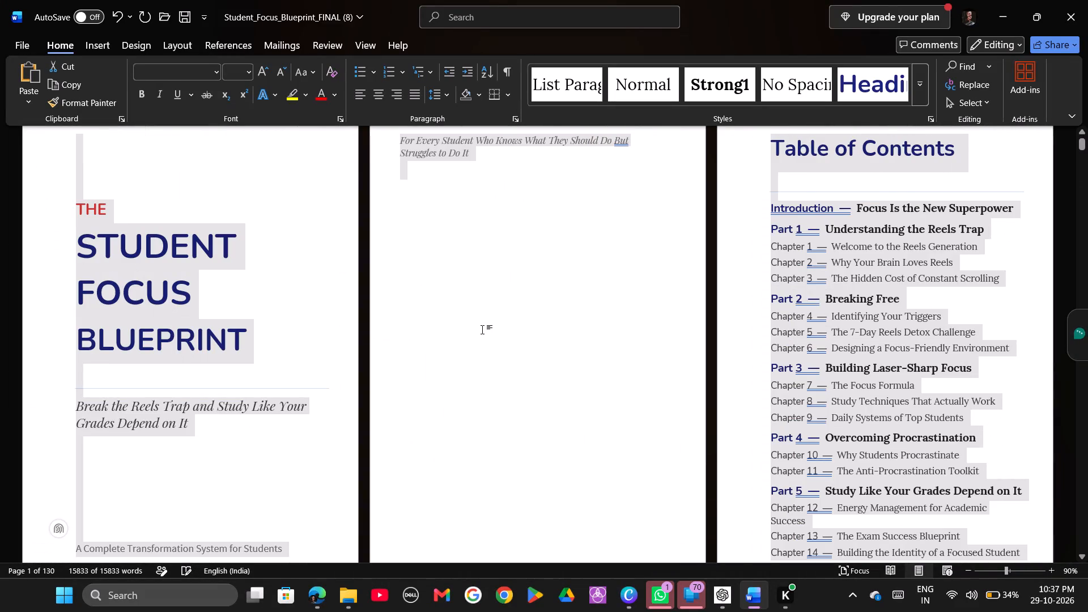
Undo the whole-manuscript alignment changes and the page setup change made before them.
key("ctrl+z")
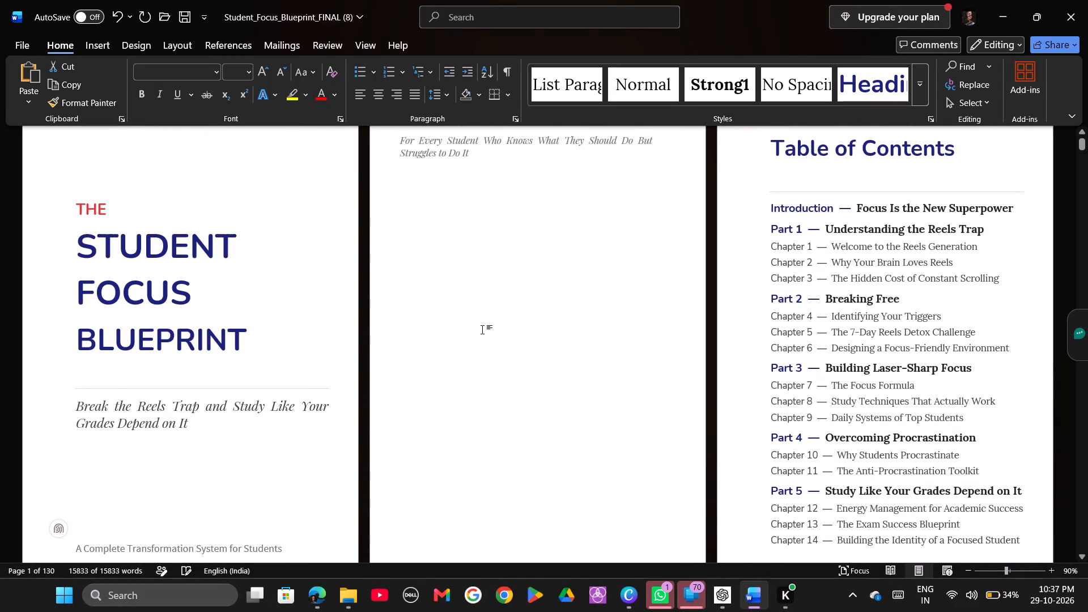
key("ctrl+z")
key("ctrl+z")
left_click(482, 329, "ctrl")
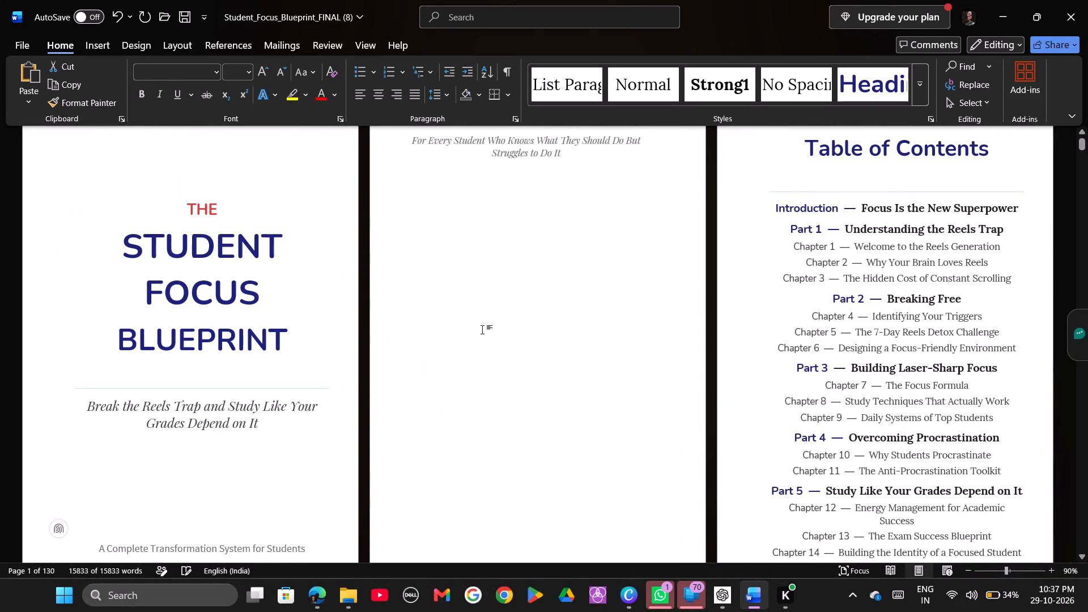
key("ctrl+z")
key("ctrl+z")
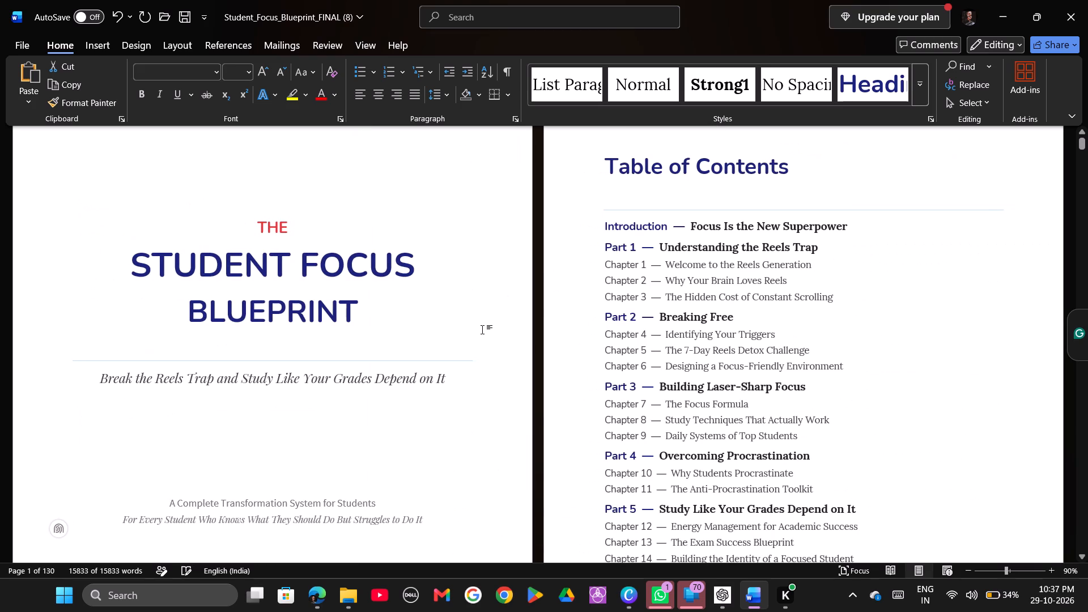
Examine the title and contents pages at the original page size, and the available paper sizes and margin presets.
scroll(482, 329, "down", 3, "ctrl")
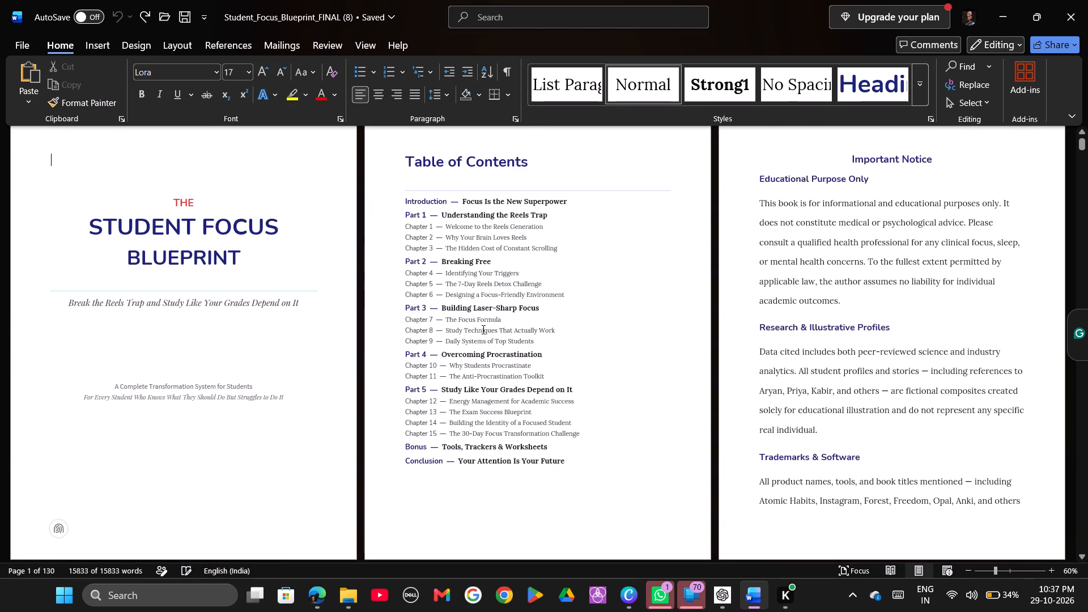
scroll(482, 329, "up", 6, "ctrl")
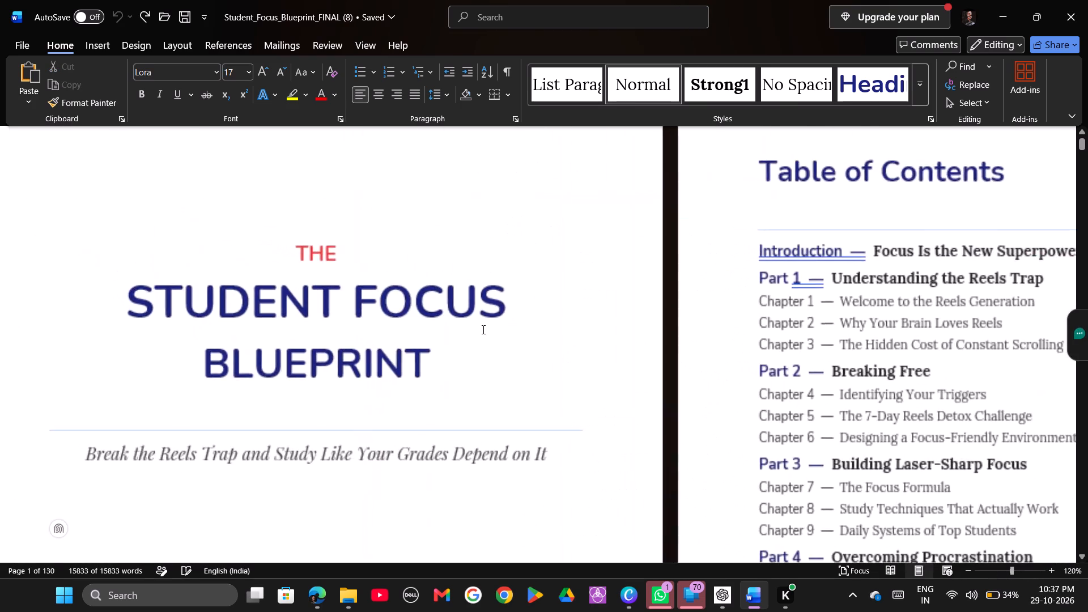
scroll(482, 329, "down", 1)
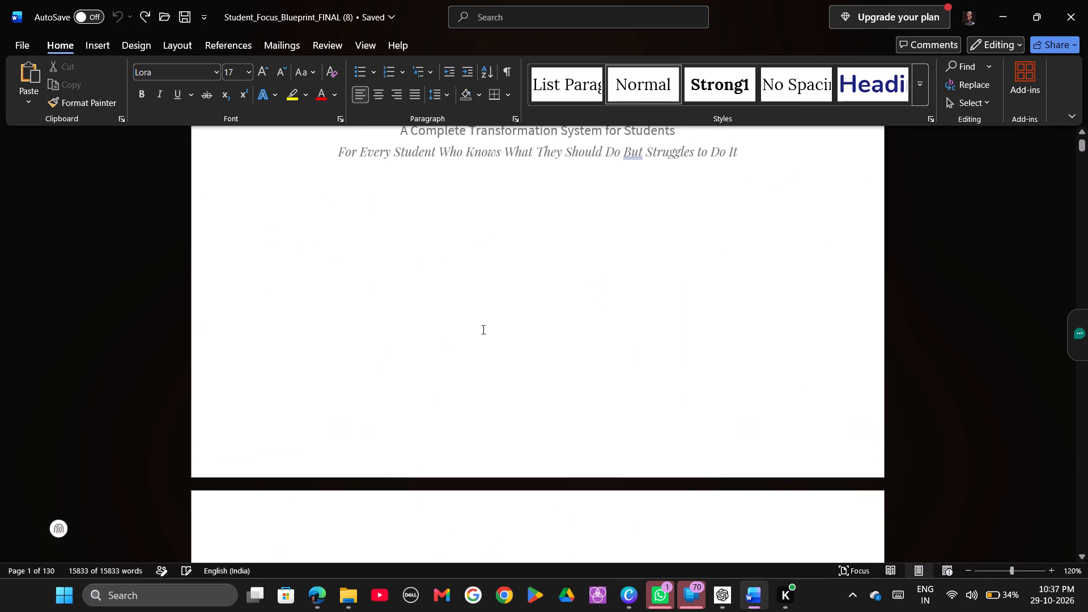
scroll(482, 329, "down", 1)
left_click(169, 48)
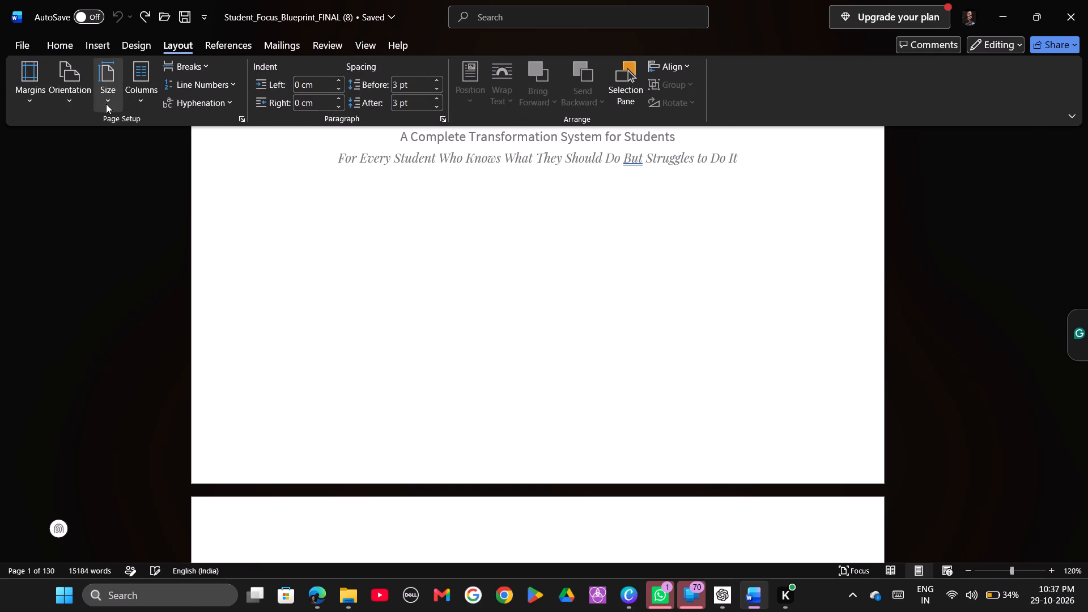
left_click(105, 104)
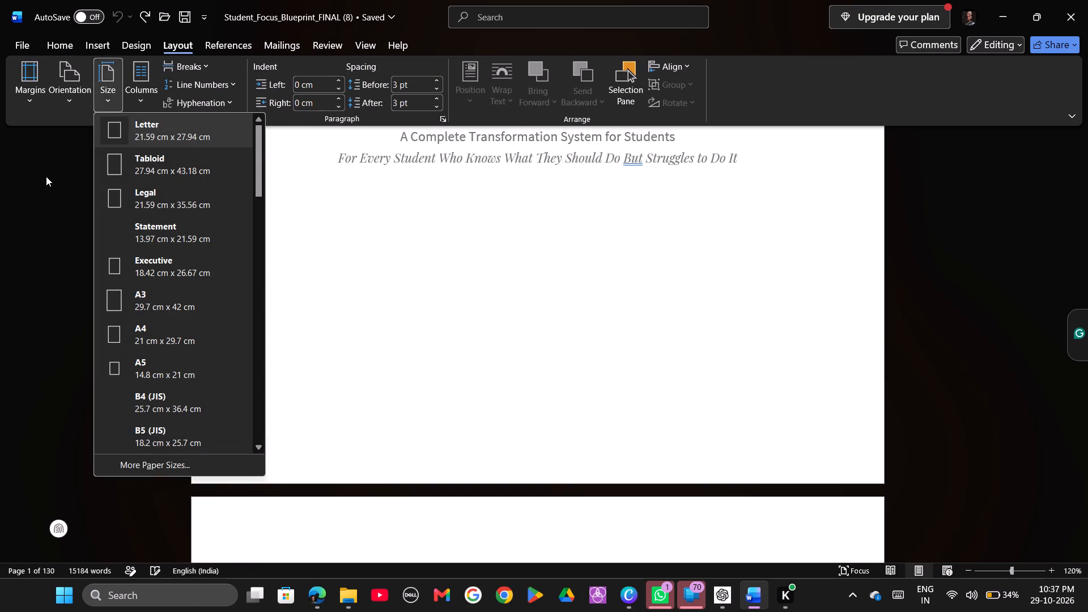
left_click(46, 176)
left_click(33, 103)
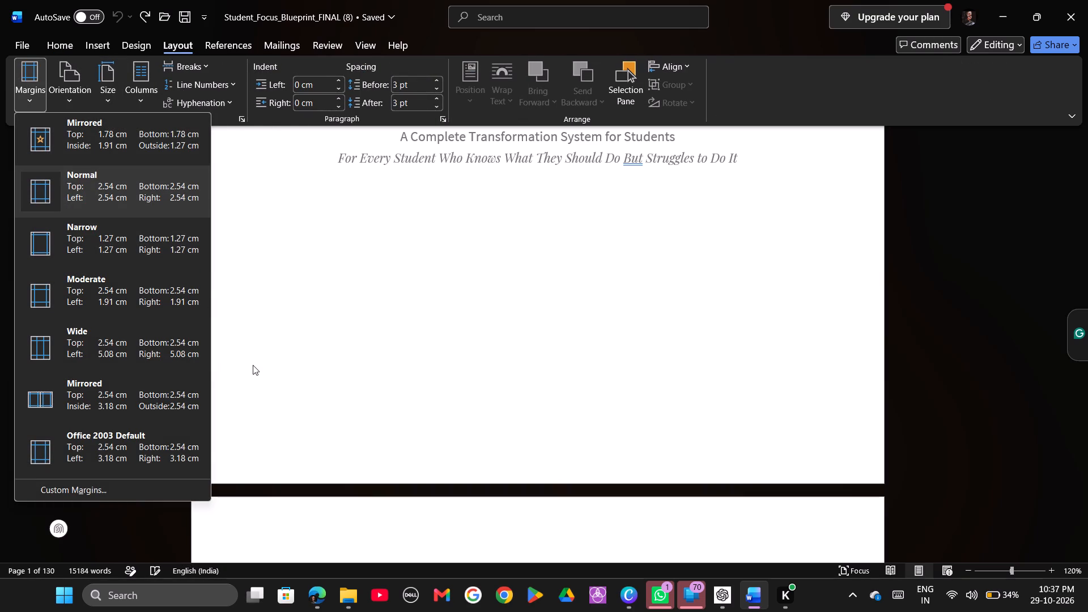
left_click(436, 269)
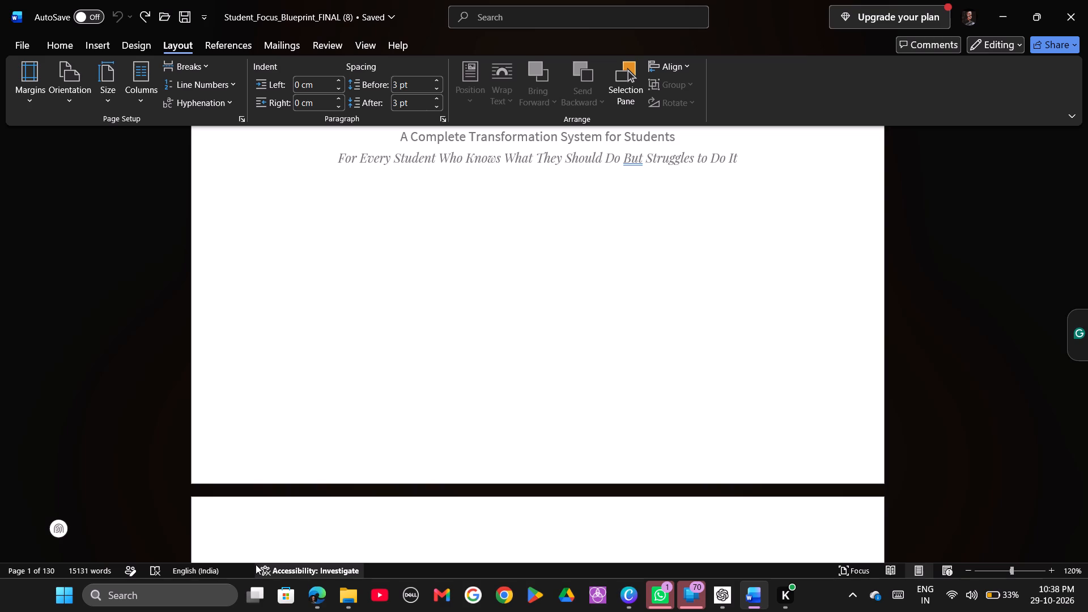
Redo the page setup change that gives the manuscript its 5.5 x 8.5 inch pages.
key("ctrl+y")
Examine the resized pages from the title page through the introduction and Part One to the Student Story and Reflection Questions boxes.
scroll(256, 564, "up", 9)
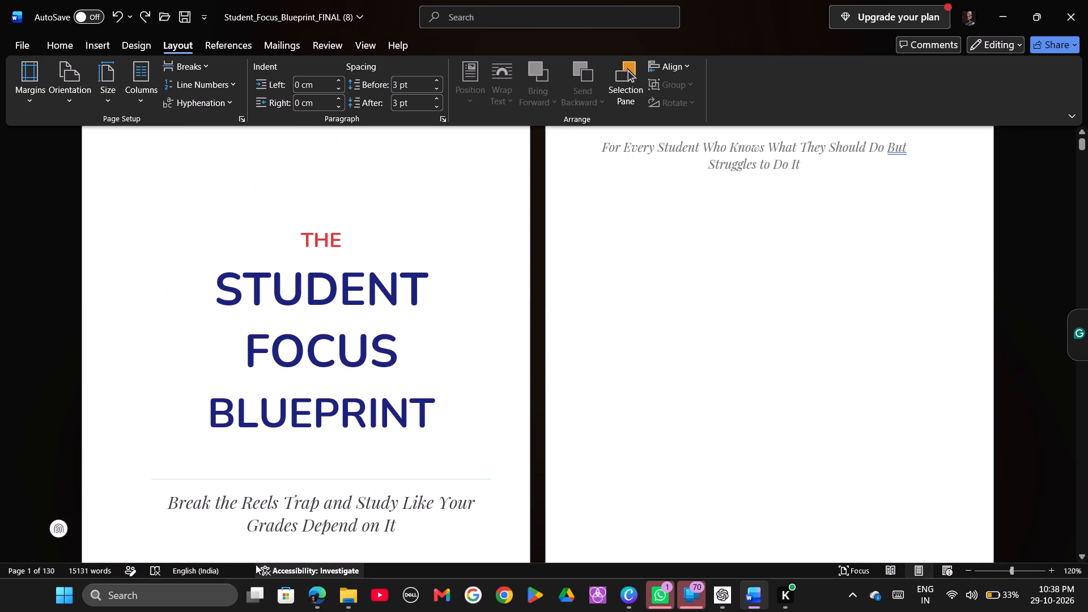
scroll(307, 575, "down", 8)
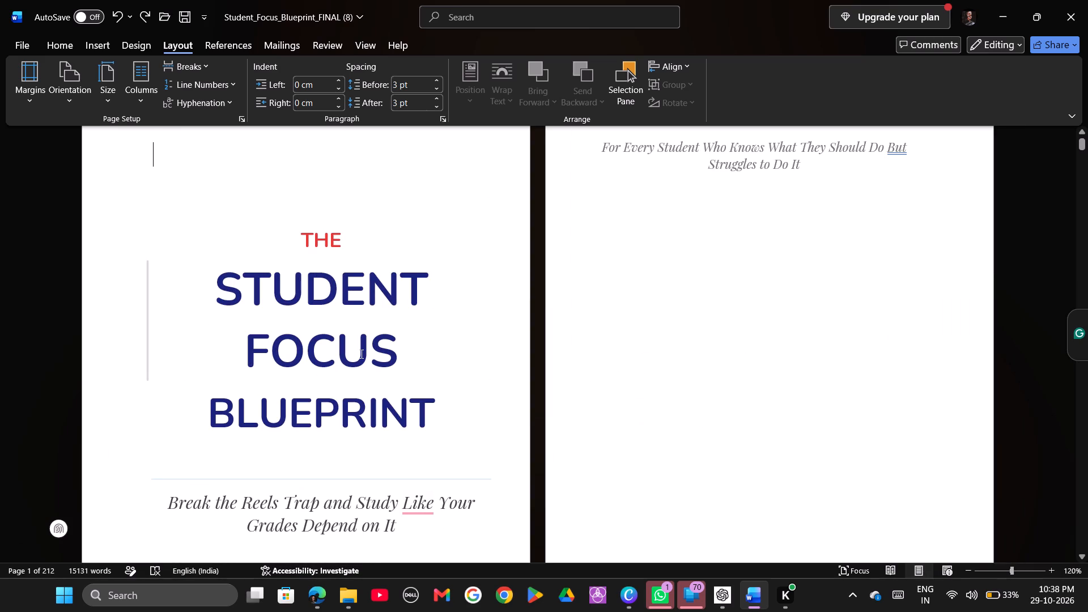
scroll(360, 354, "down", 3)
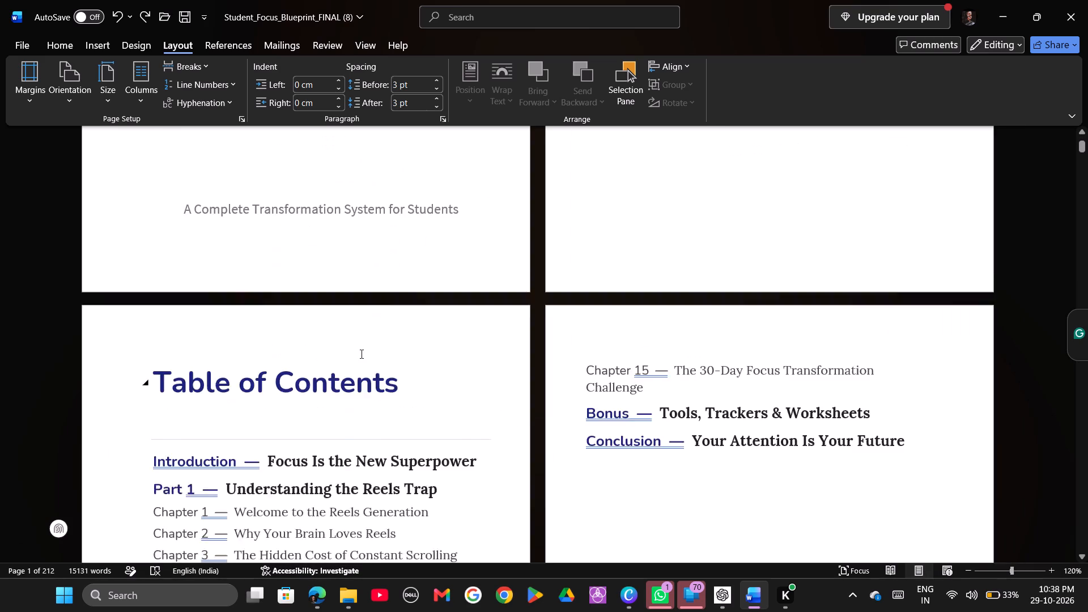
scroll(360, 354, "down", 9)
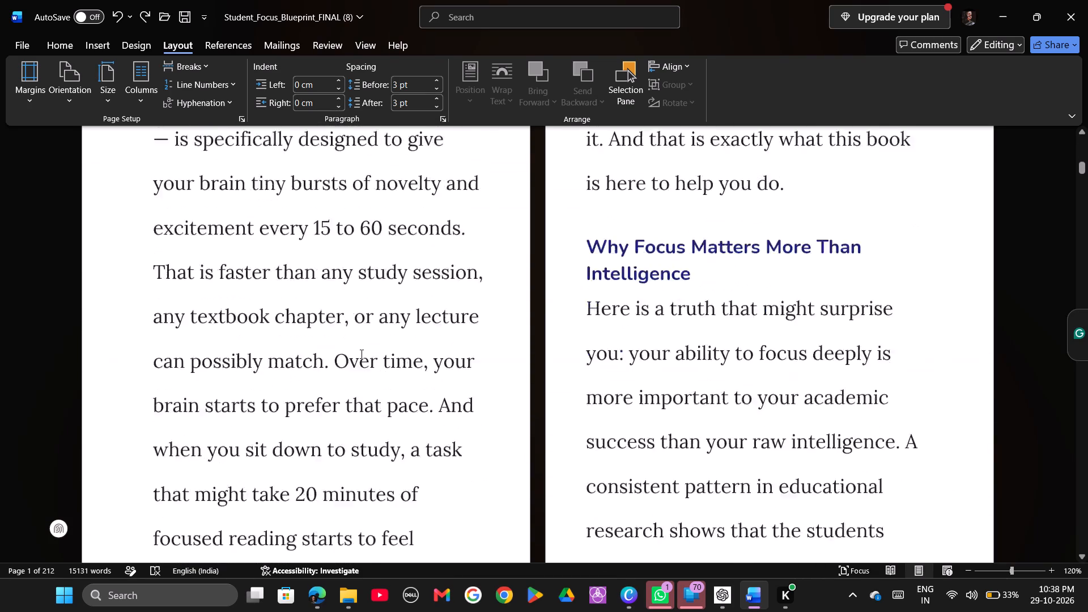
scroll(360, 354, "down", 10)
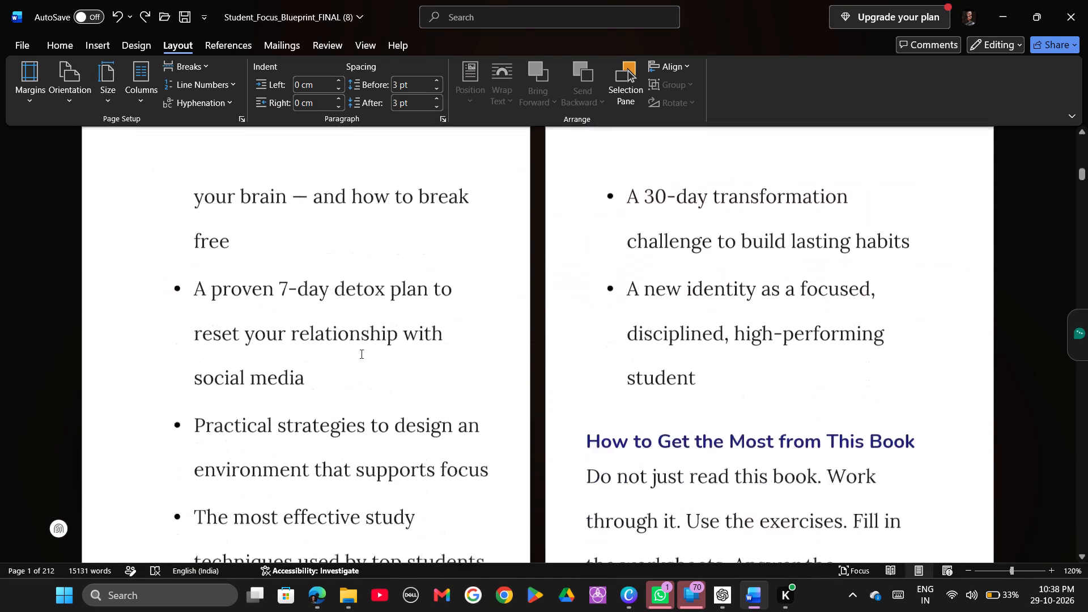
scroll(360, 354, "down", 4)
scroll(360, 354, "up", 2)
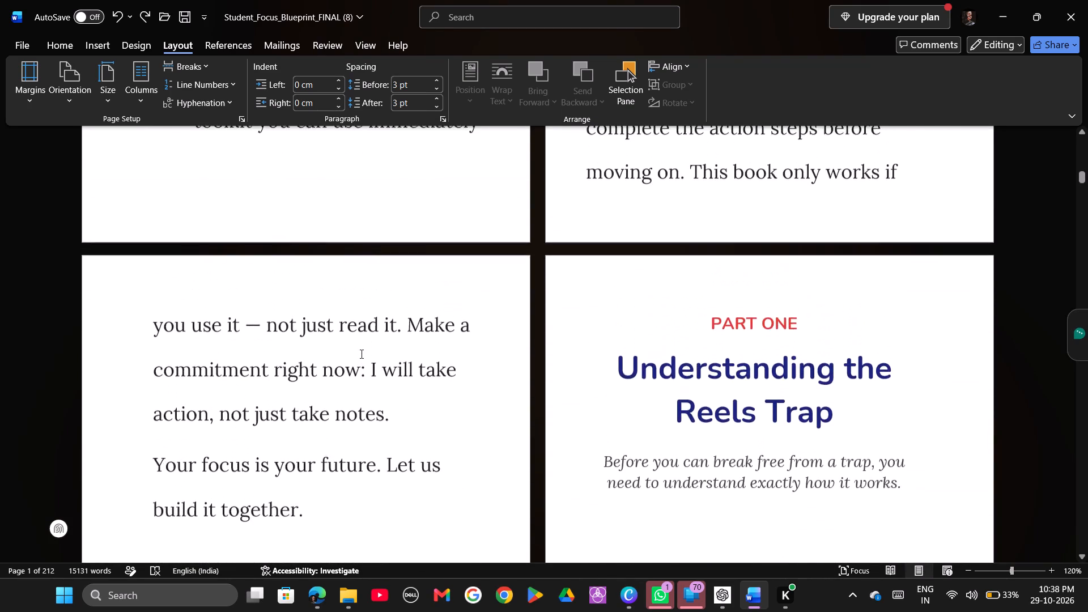
scroll(360, 354, "up", 2)
scroll(360, 354, "down", 2)
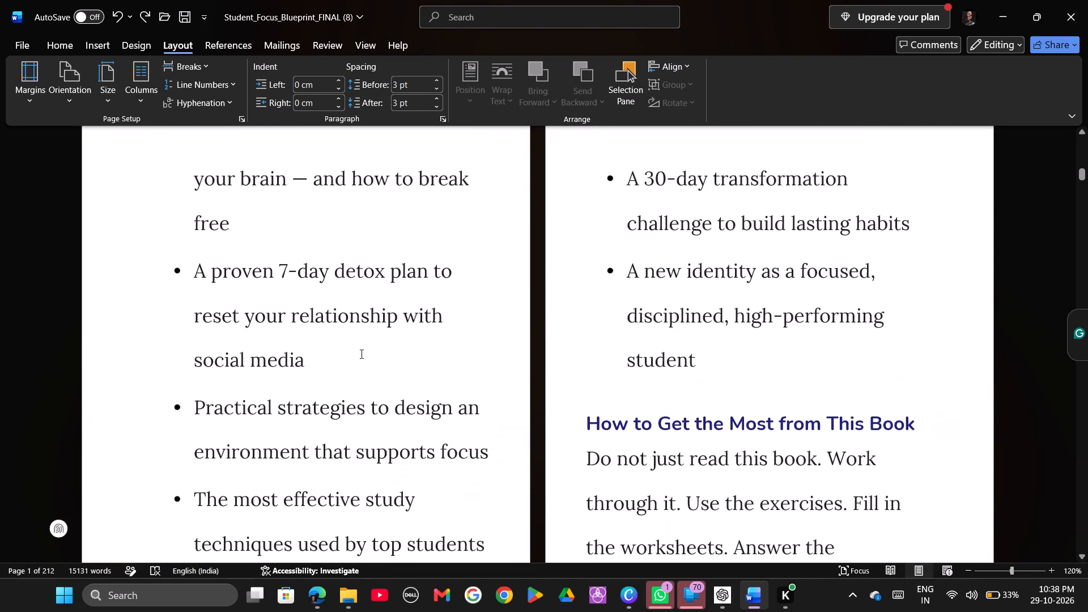
scroll(360, 354, "down", 15)
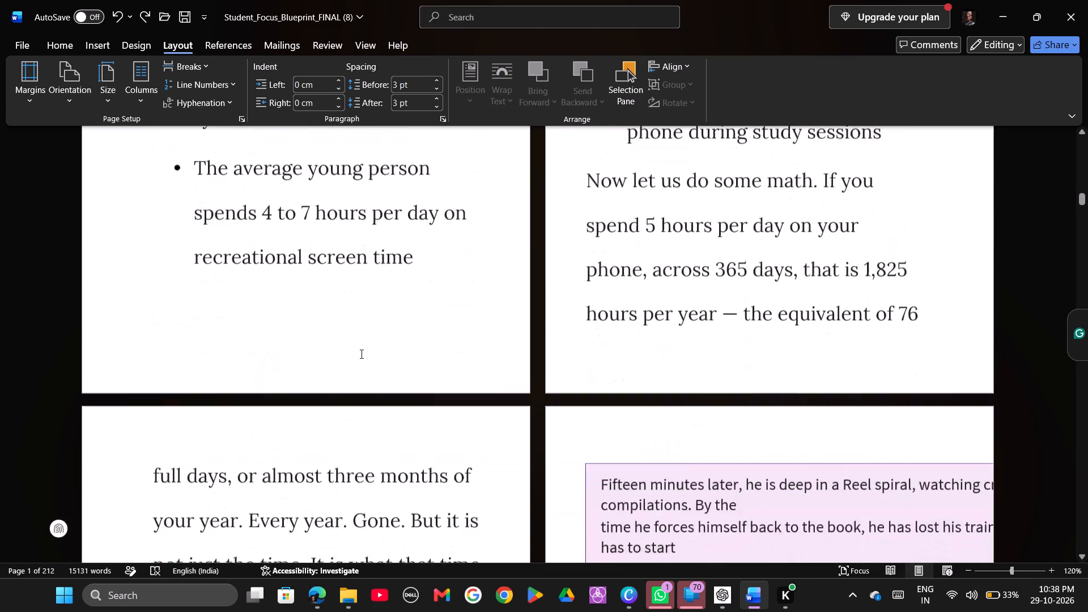
scroll(360, 354, "down", 2)
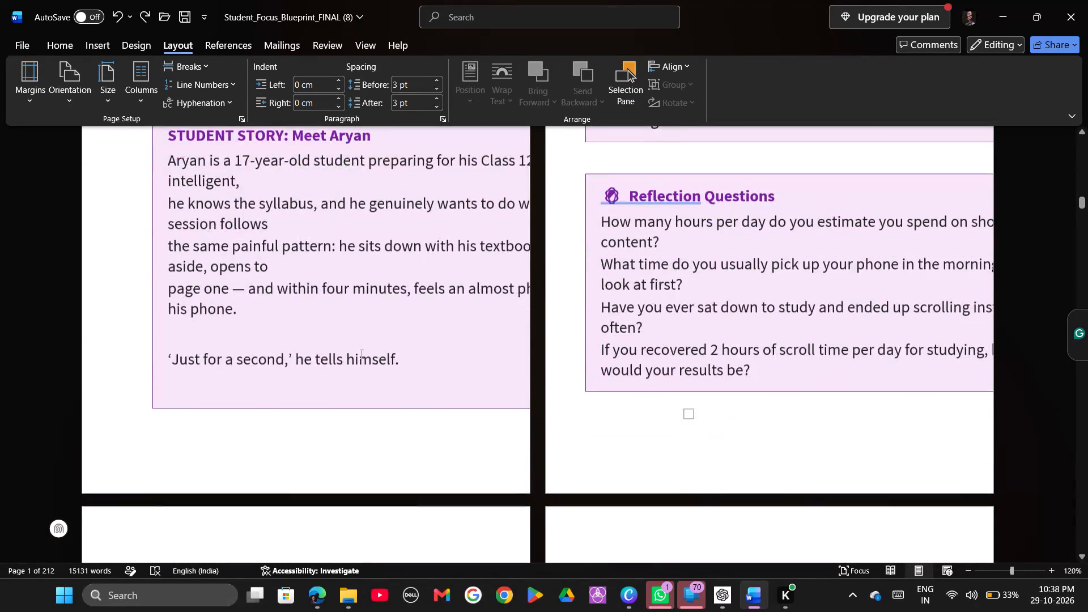
scroll(360, 354, "down", 1)
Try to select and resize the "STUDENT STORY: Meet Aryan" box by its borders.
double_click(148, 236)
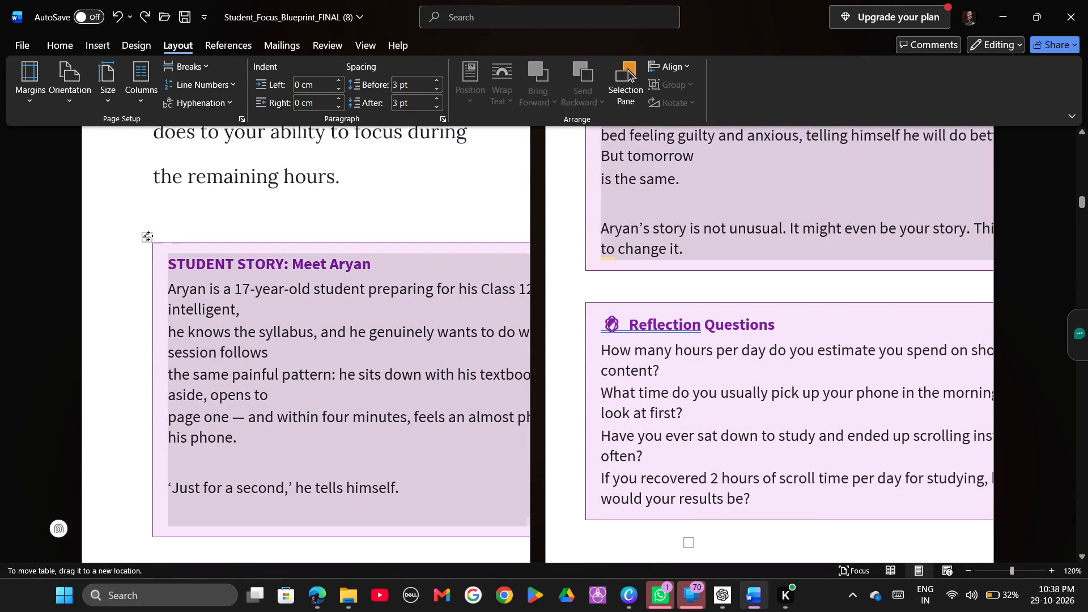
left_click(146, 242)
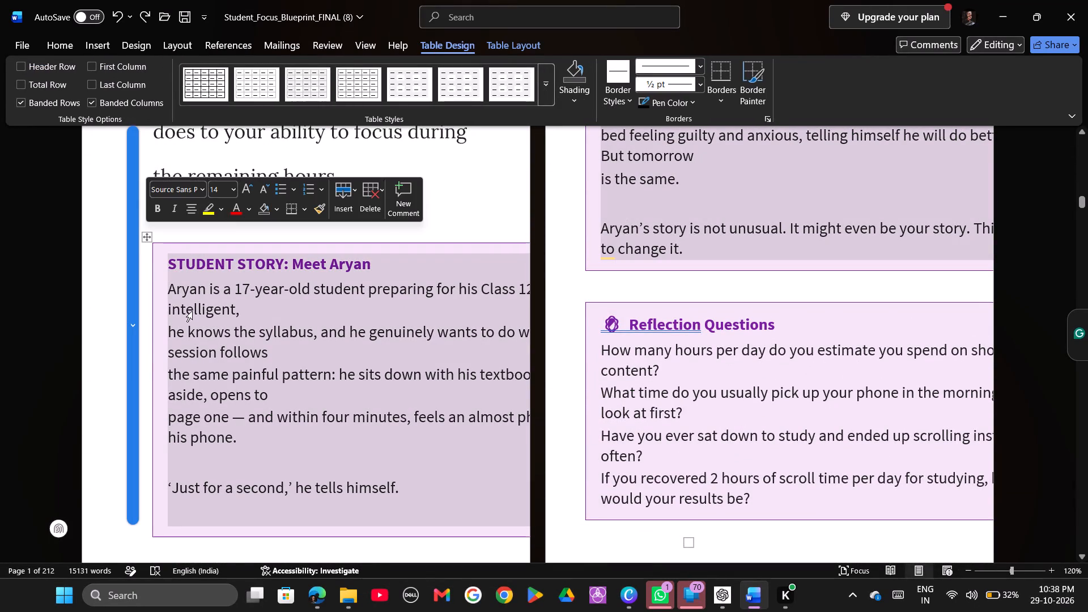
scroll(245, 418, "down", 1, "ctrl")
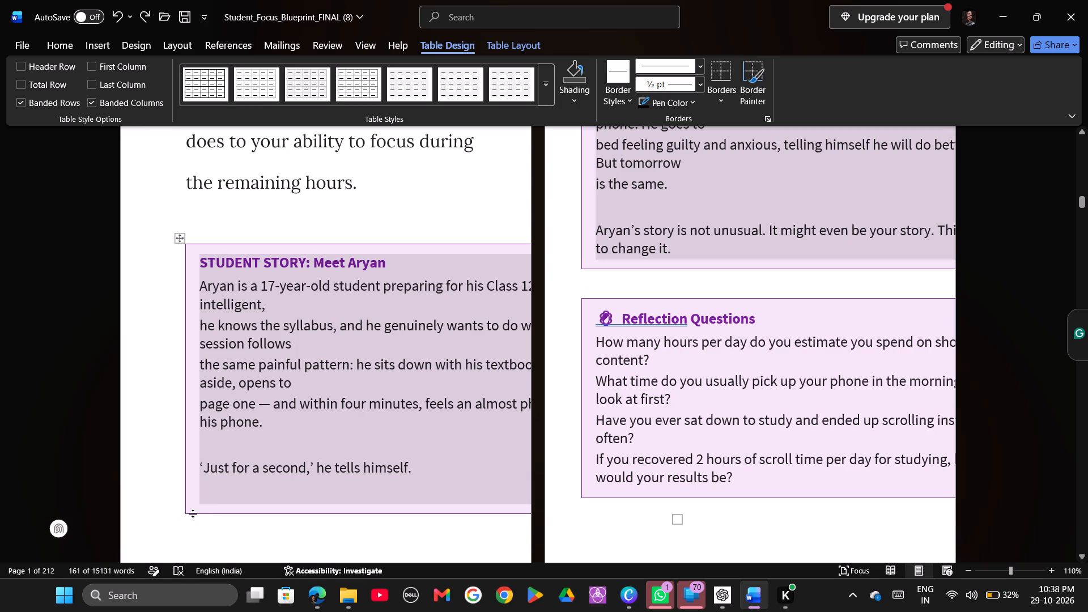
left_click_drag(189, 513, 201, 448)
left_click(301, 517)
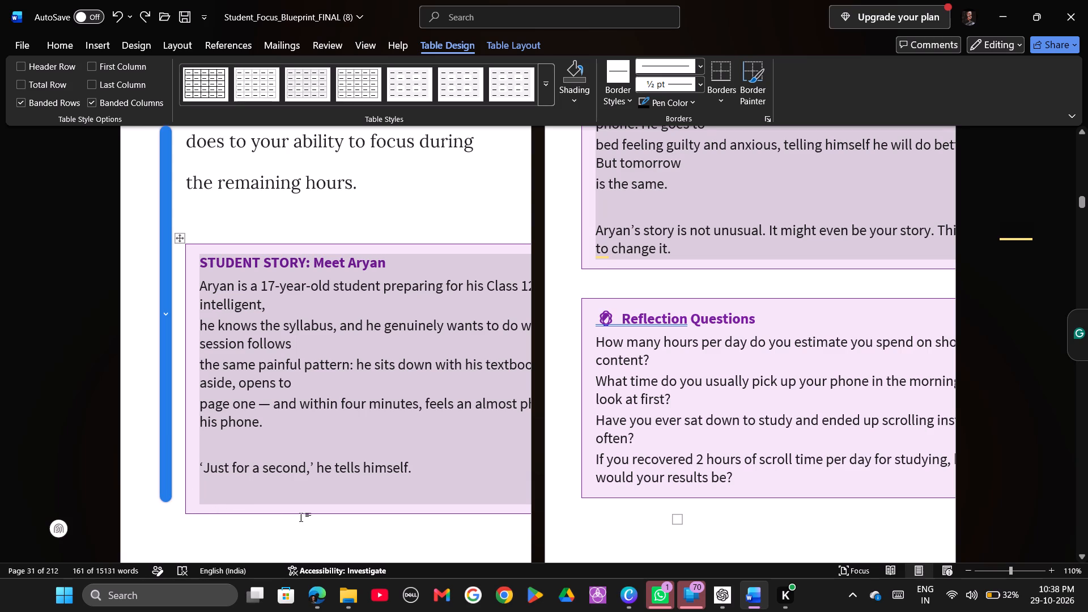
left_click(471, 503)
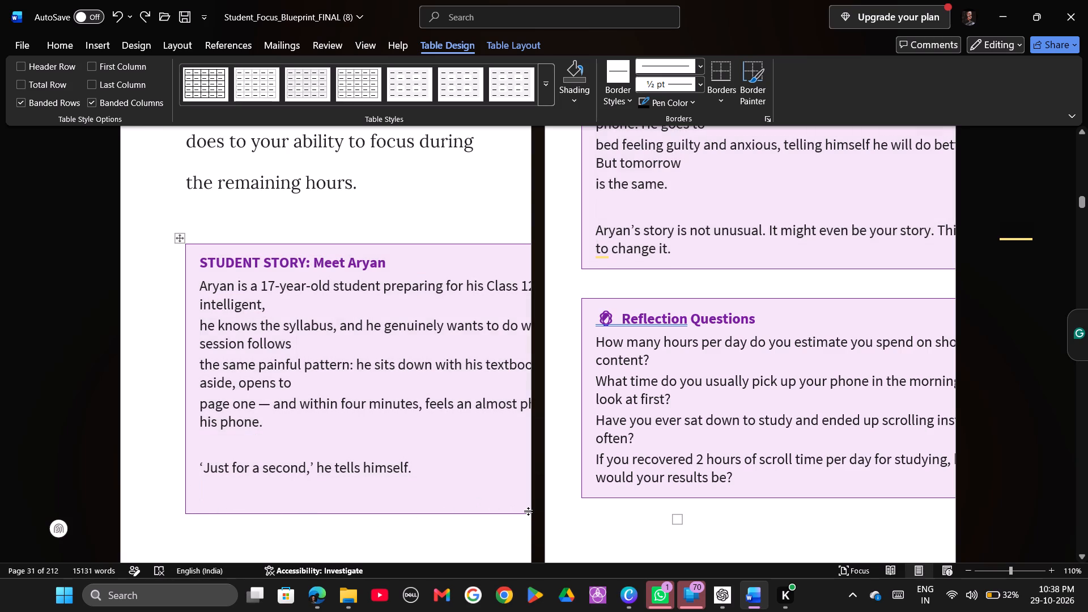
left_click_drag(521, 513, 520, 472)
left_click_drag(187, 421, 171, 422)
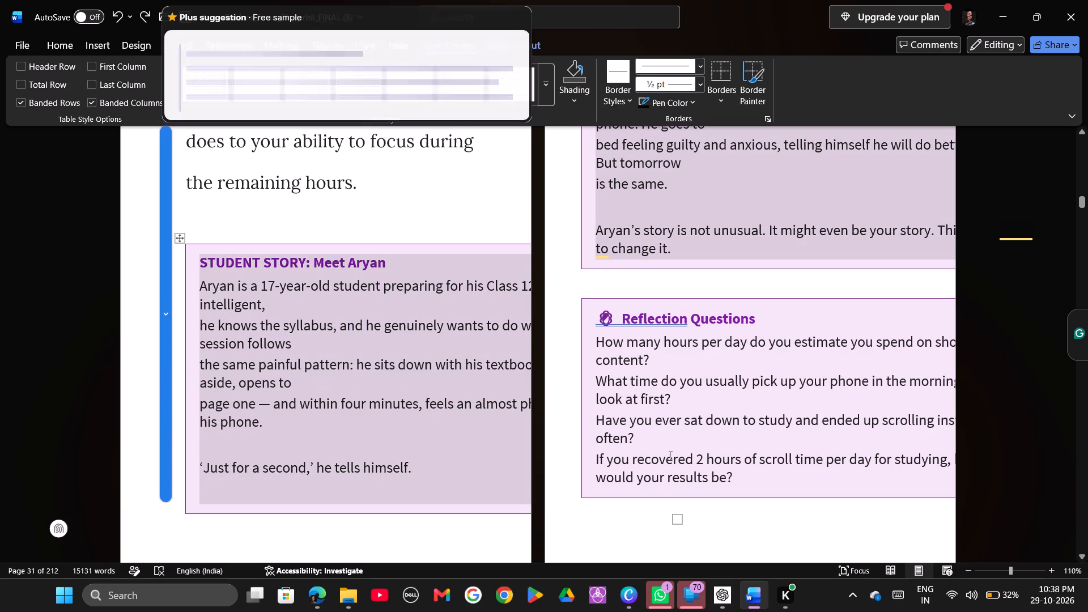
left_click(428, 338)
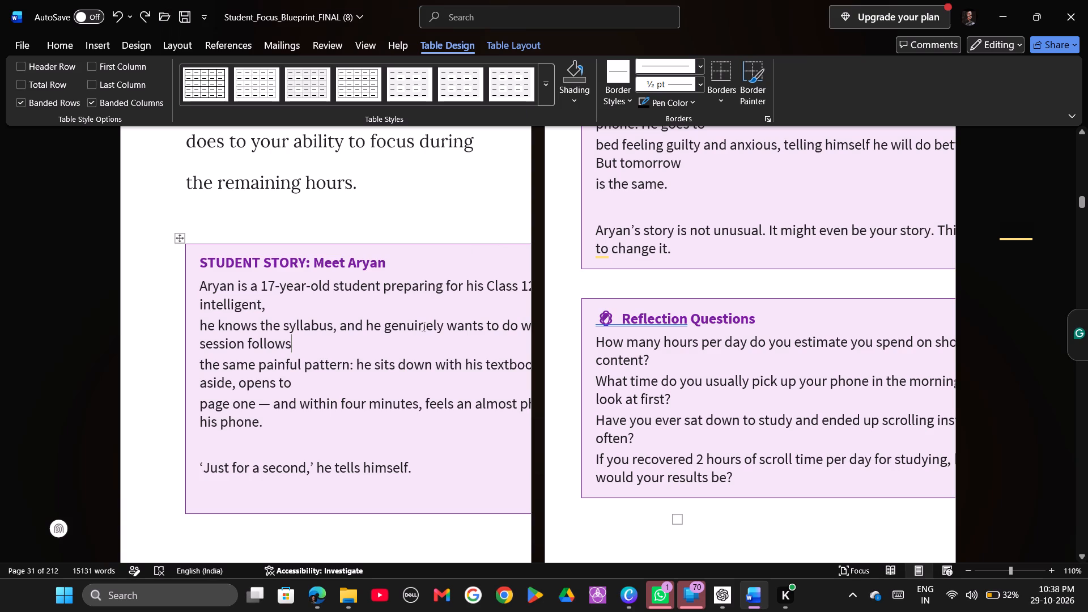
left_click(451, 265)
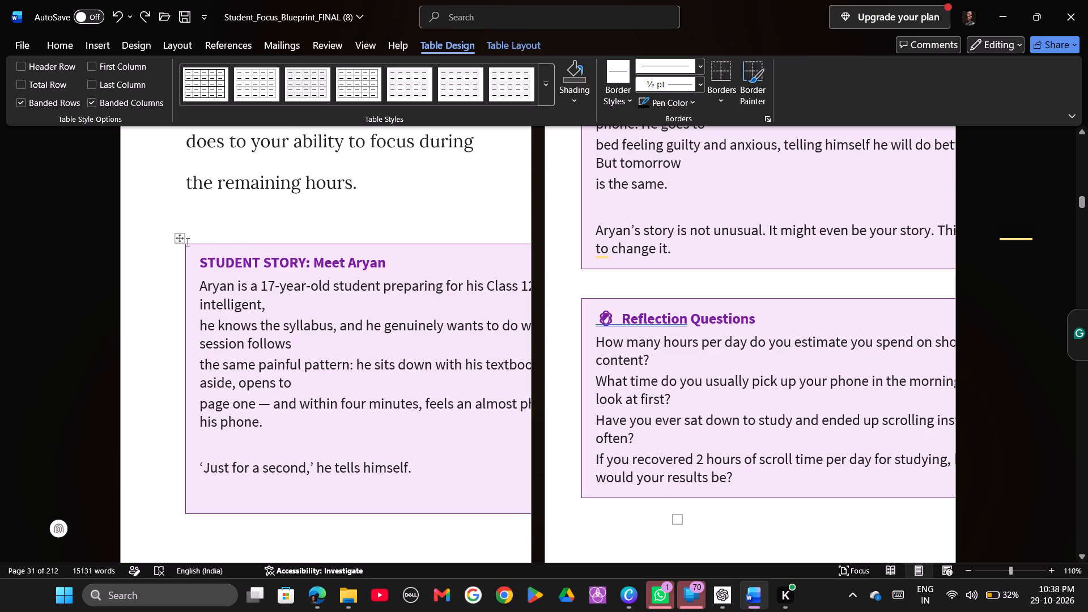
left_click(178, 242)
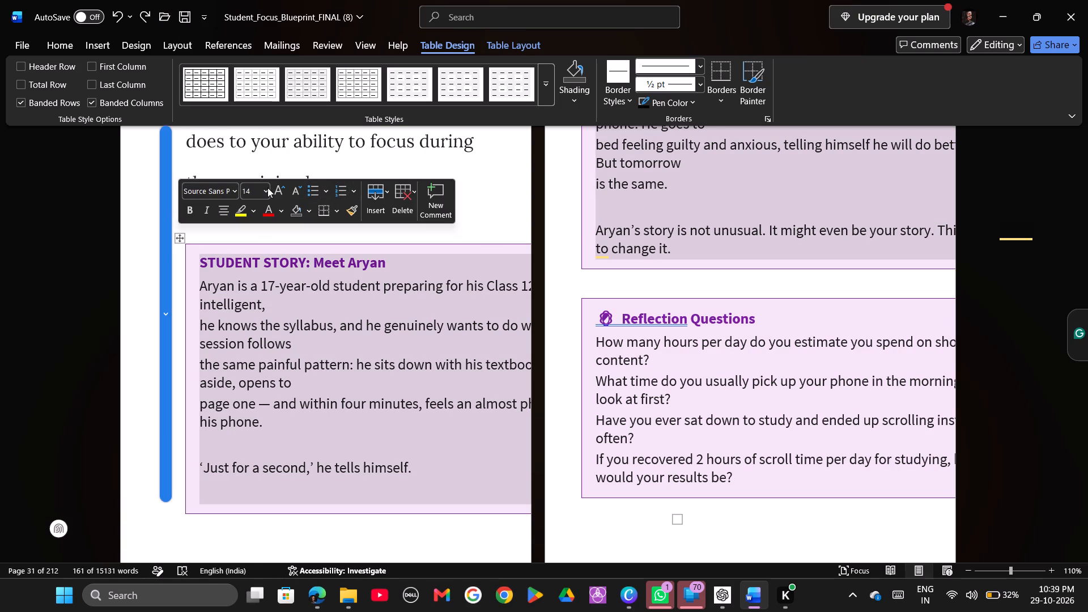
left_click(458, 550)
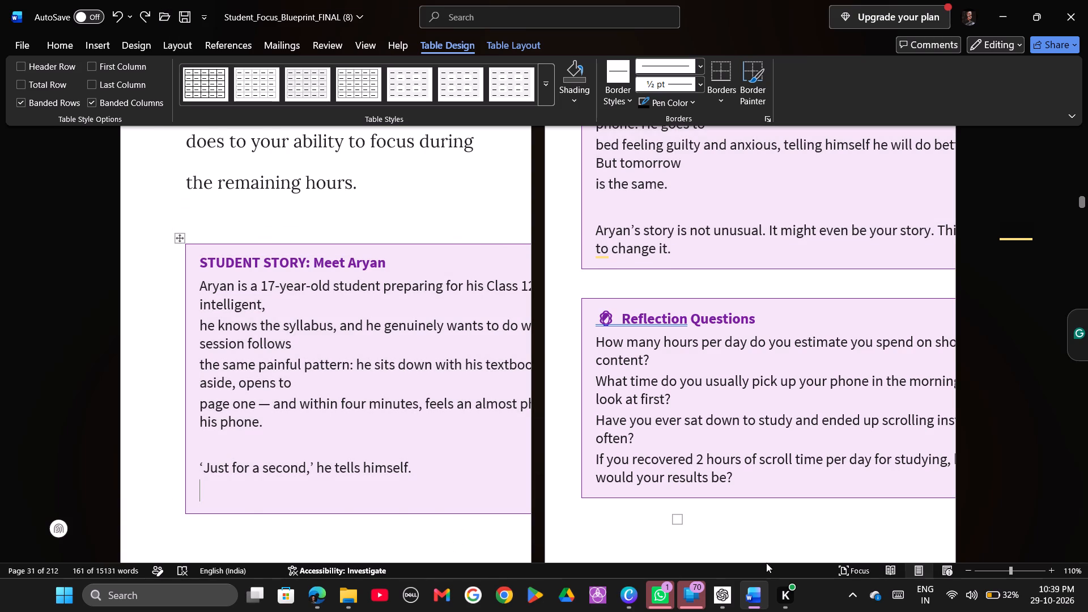
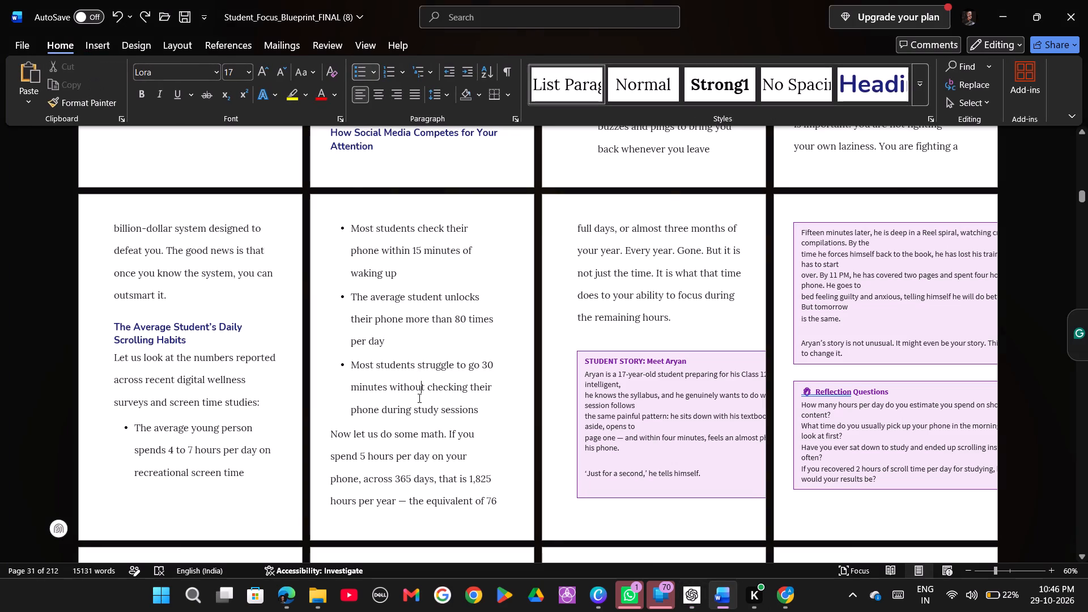
left_click(384, 347)
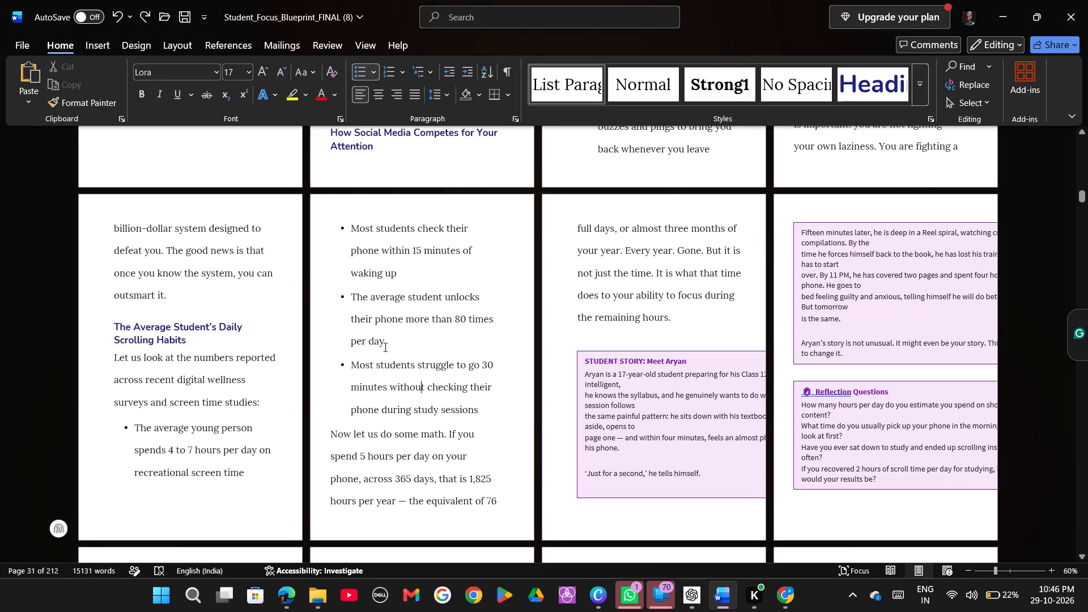
double_click(380, 343)
double_click(380, 343)
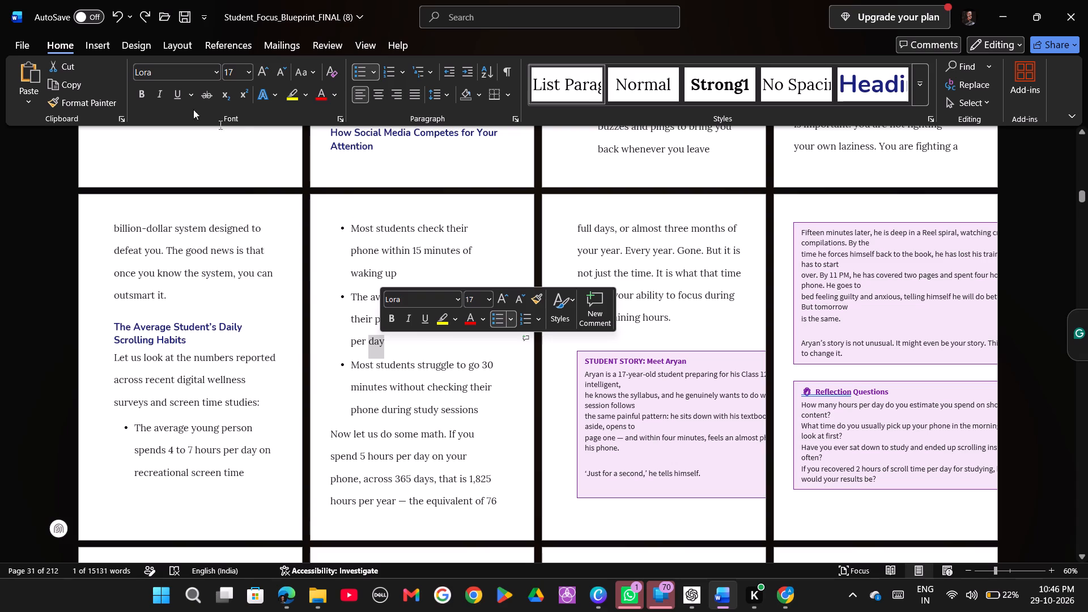
left_click(215, 75)
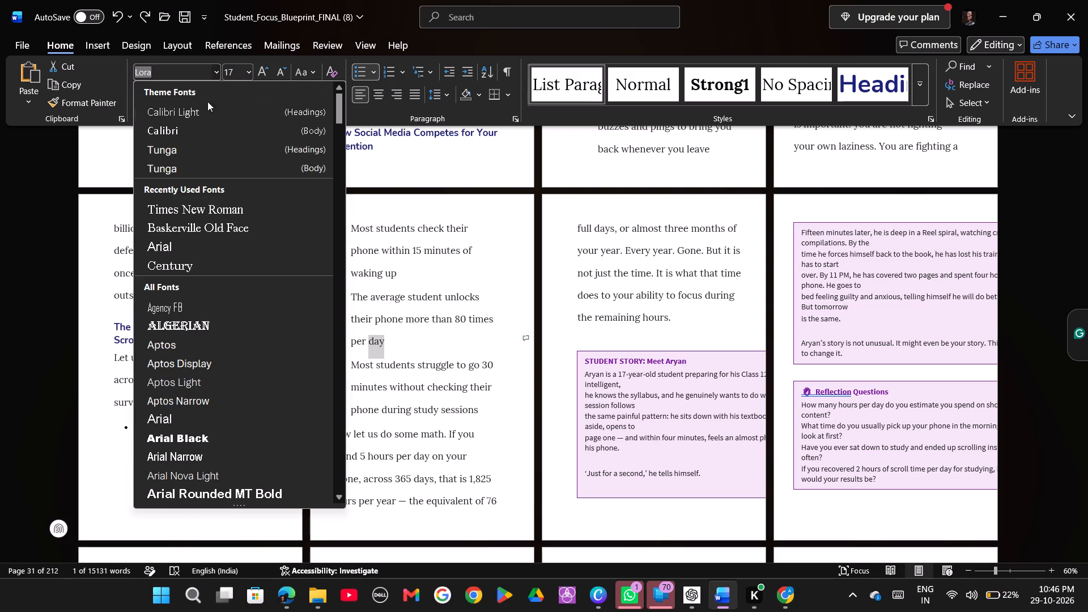
scroll(212, 354, "down", 4)
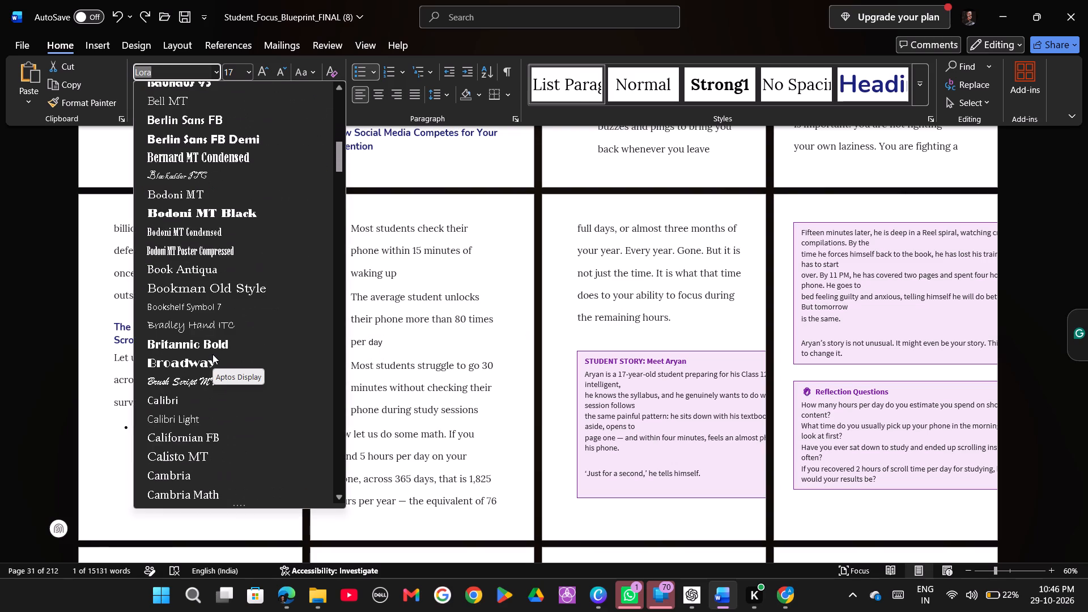
key("BackSpace")
key("g")
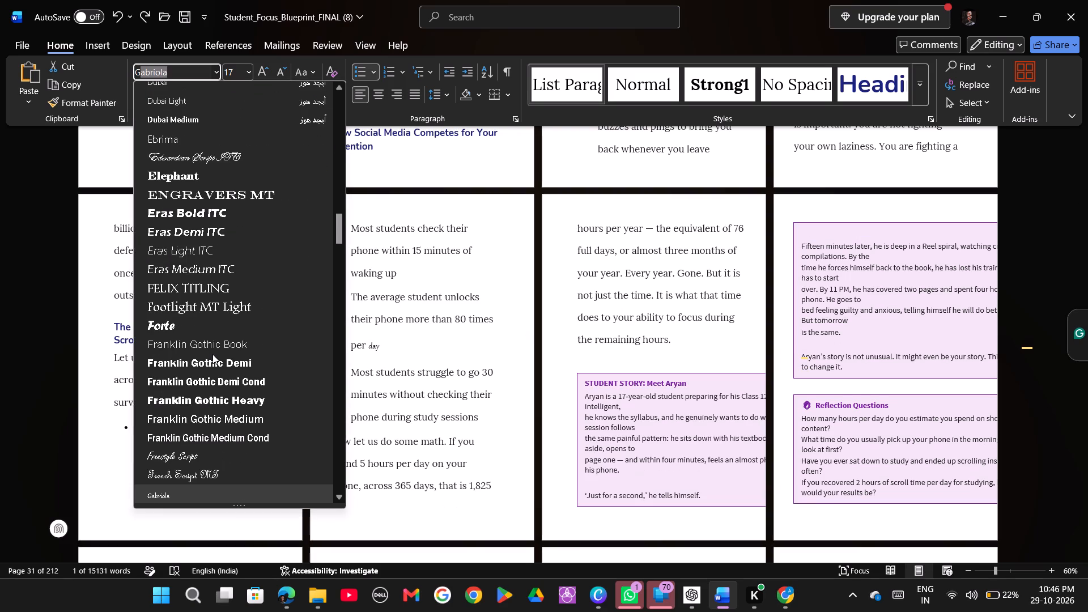
key("e")
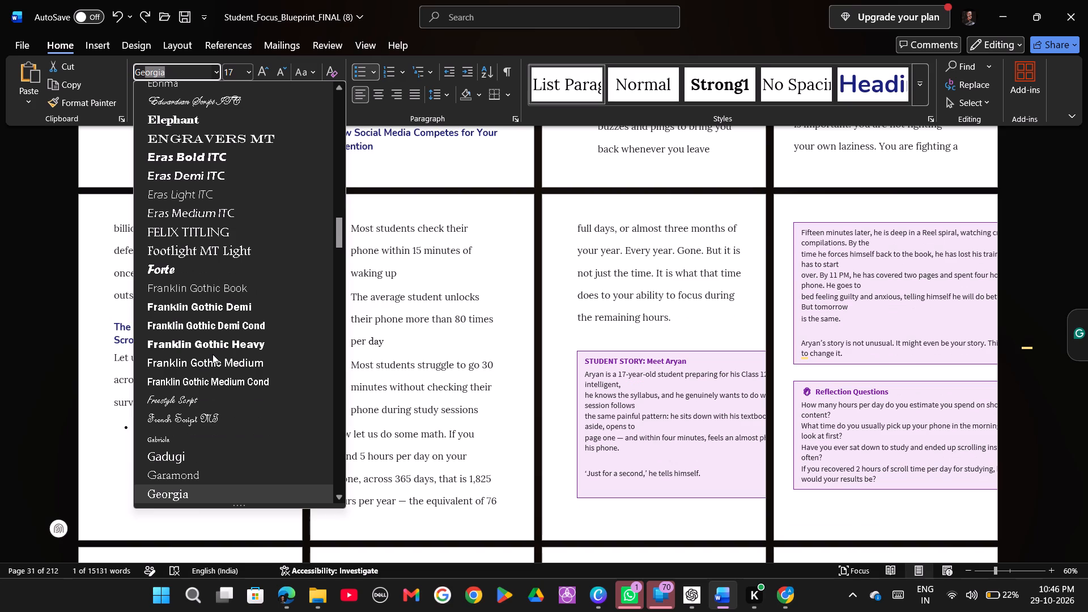
key("Tab")
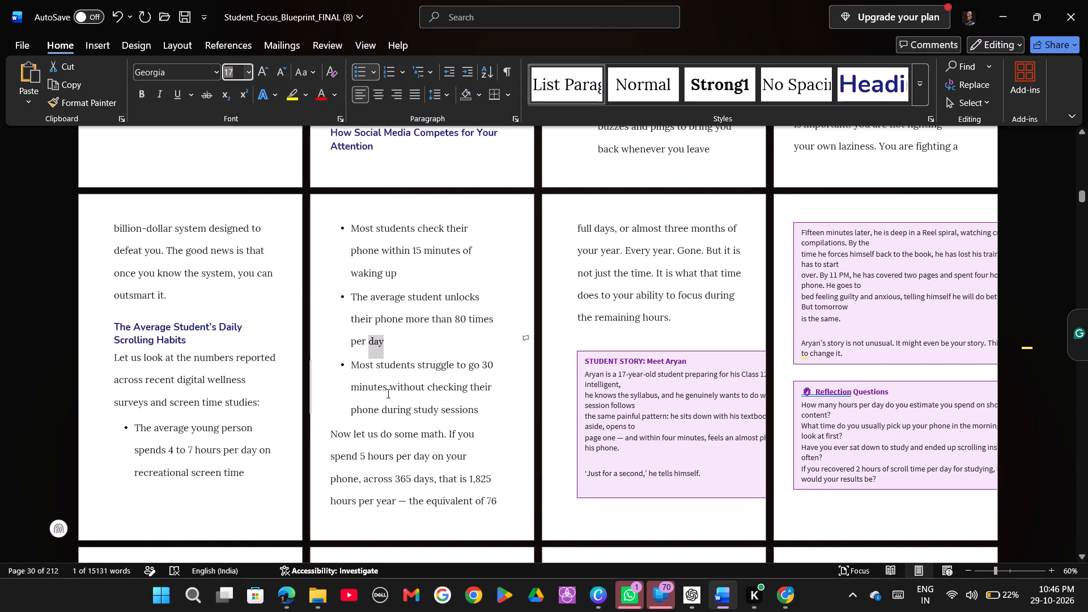
left_click(470, 389)
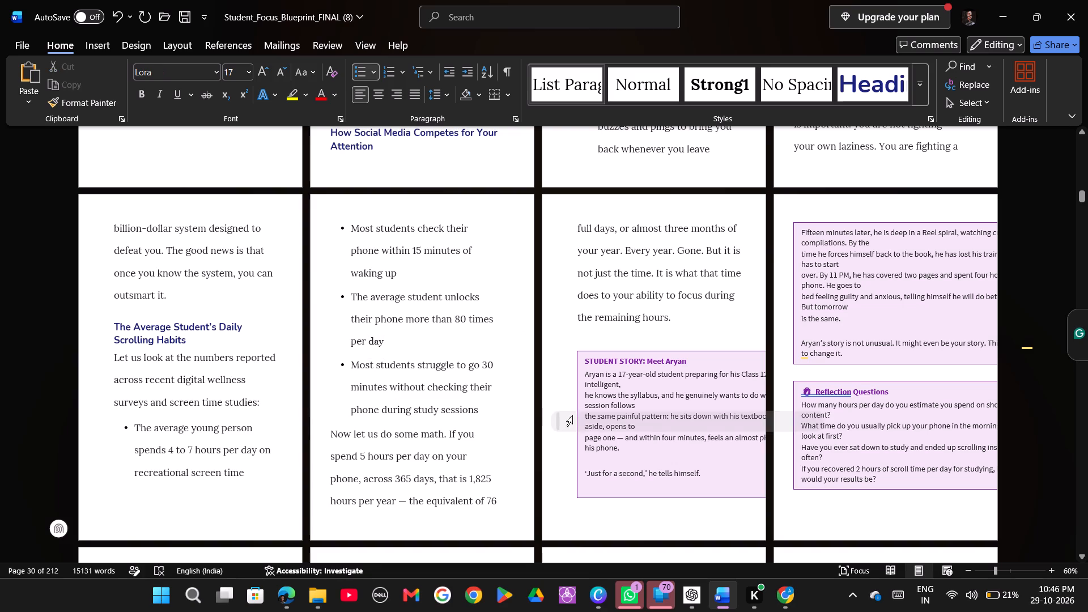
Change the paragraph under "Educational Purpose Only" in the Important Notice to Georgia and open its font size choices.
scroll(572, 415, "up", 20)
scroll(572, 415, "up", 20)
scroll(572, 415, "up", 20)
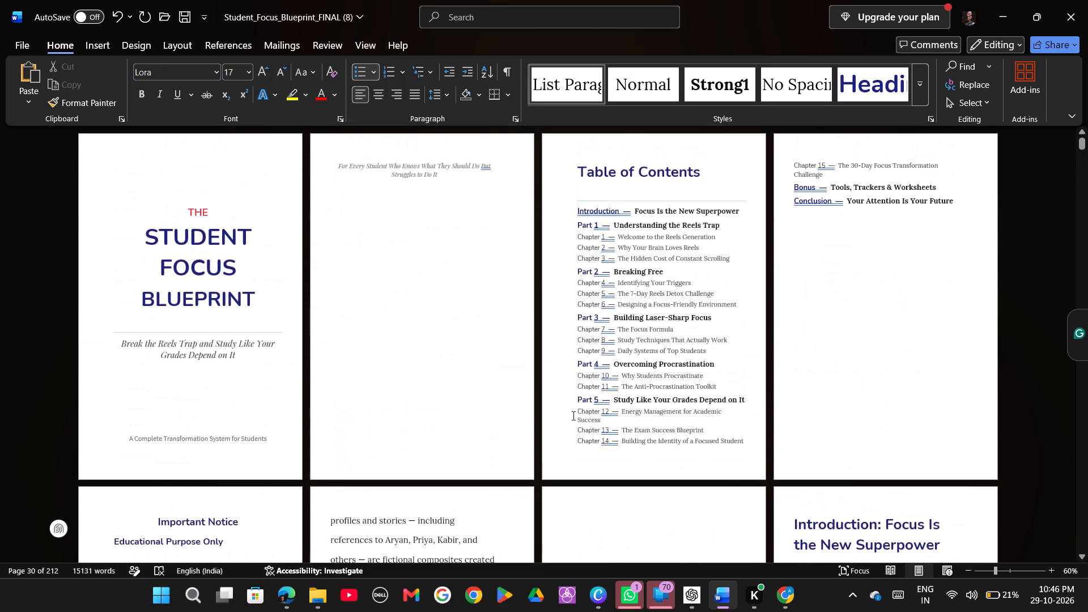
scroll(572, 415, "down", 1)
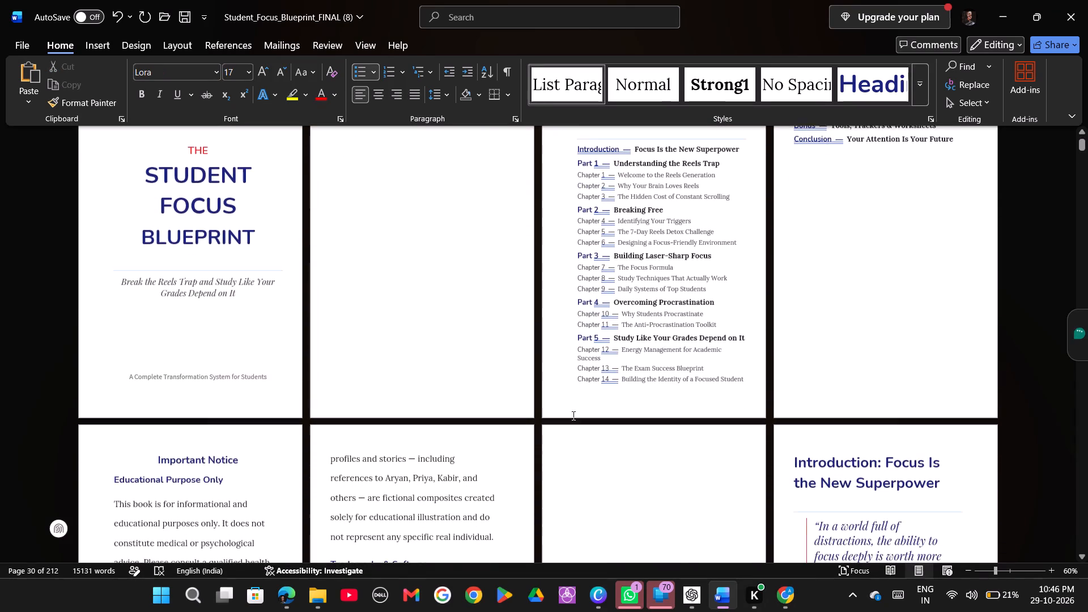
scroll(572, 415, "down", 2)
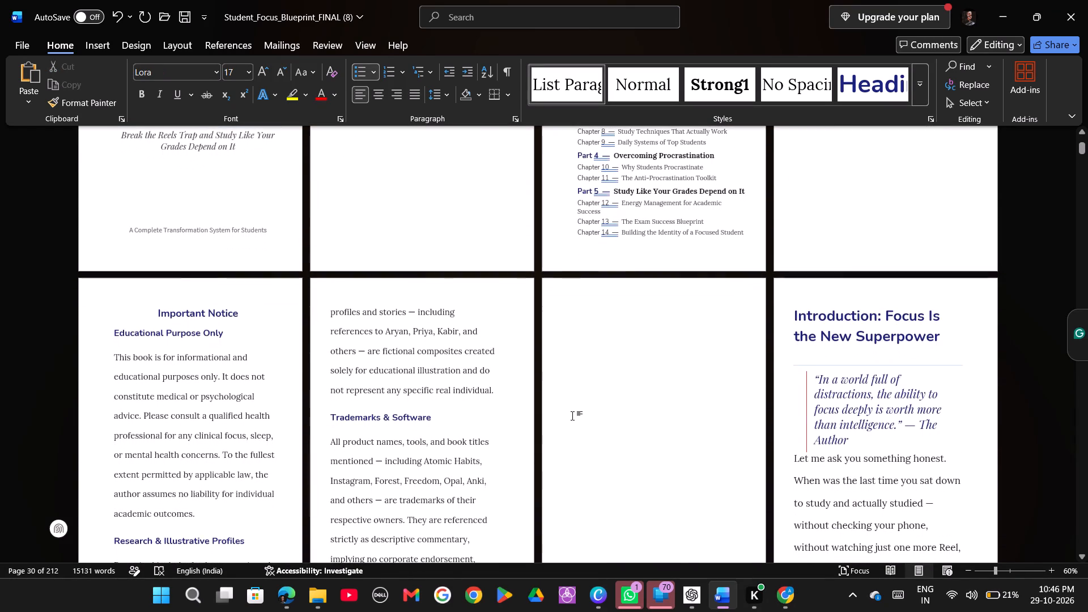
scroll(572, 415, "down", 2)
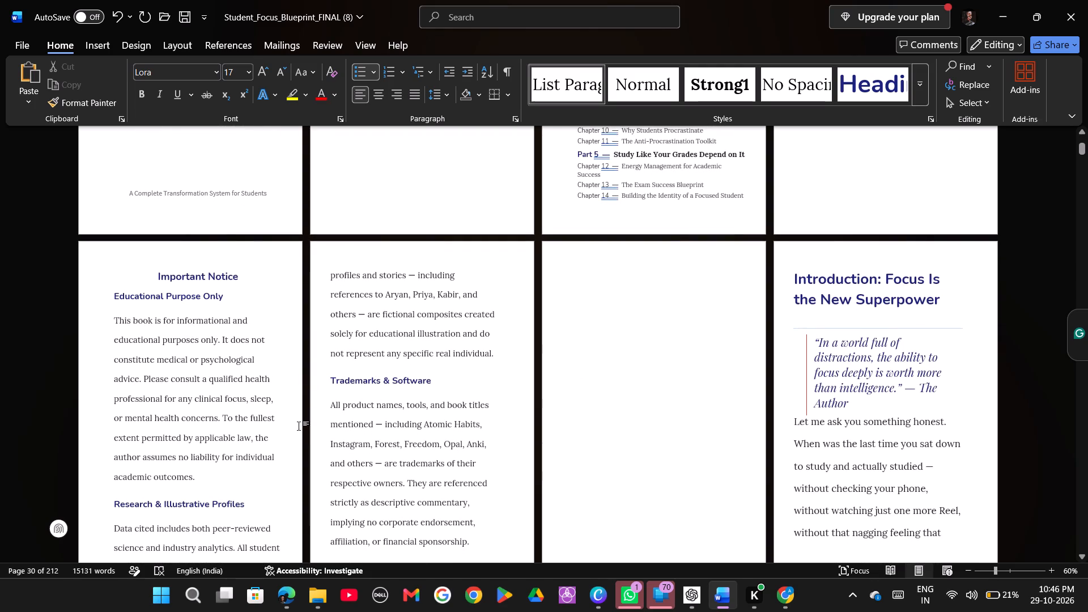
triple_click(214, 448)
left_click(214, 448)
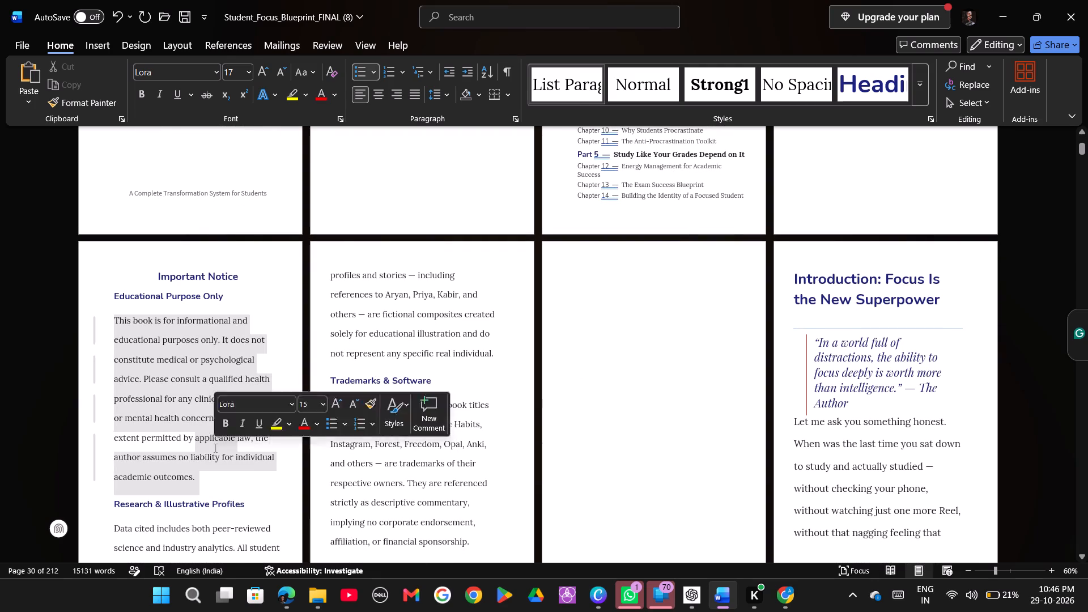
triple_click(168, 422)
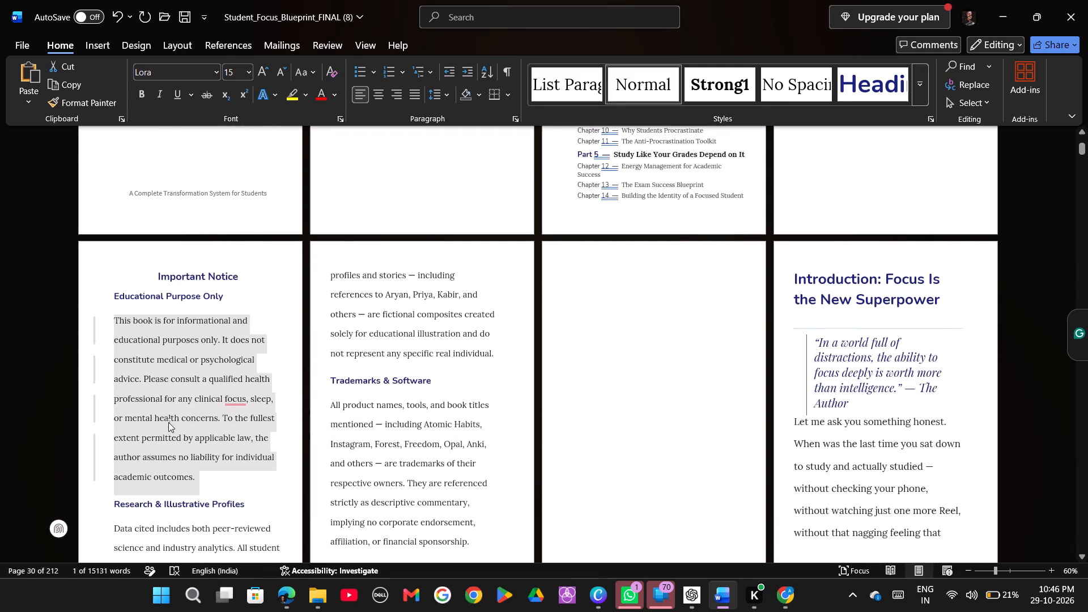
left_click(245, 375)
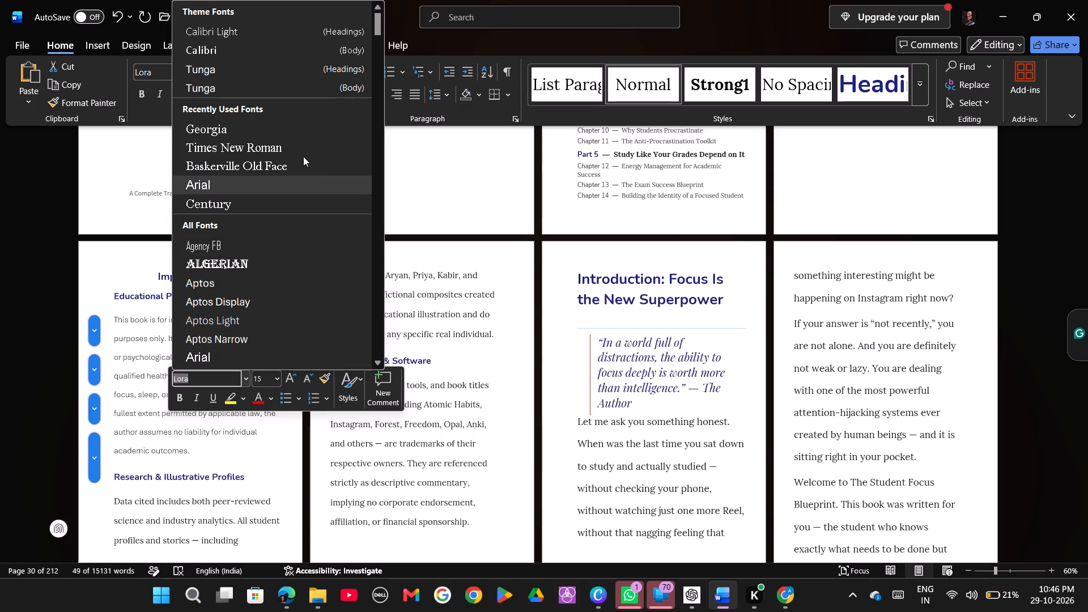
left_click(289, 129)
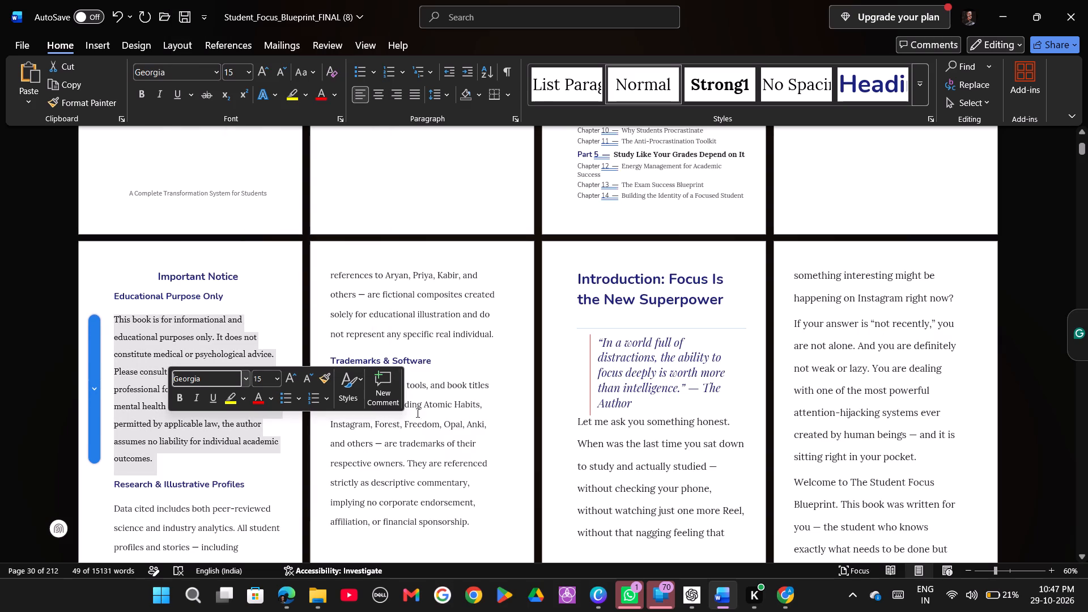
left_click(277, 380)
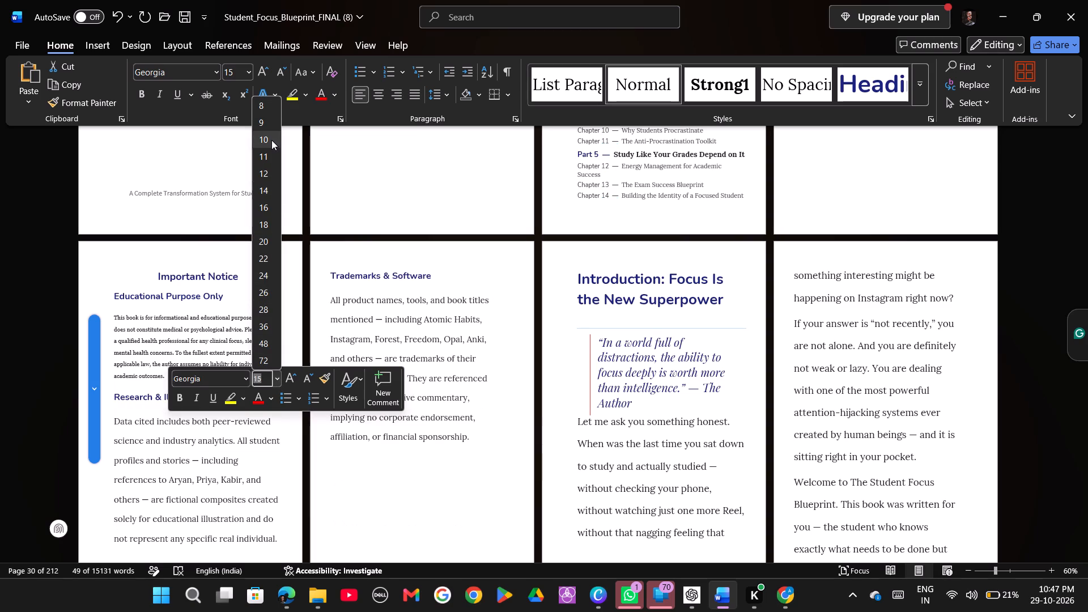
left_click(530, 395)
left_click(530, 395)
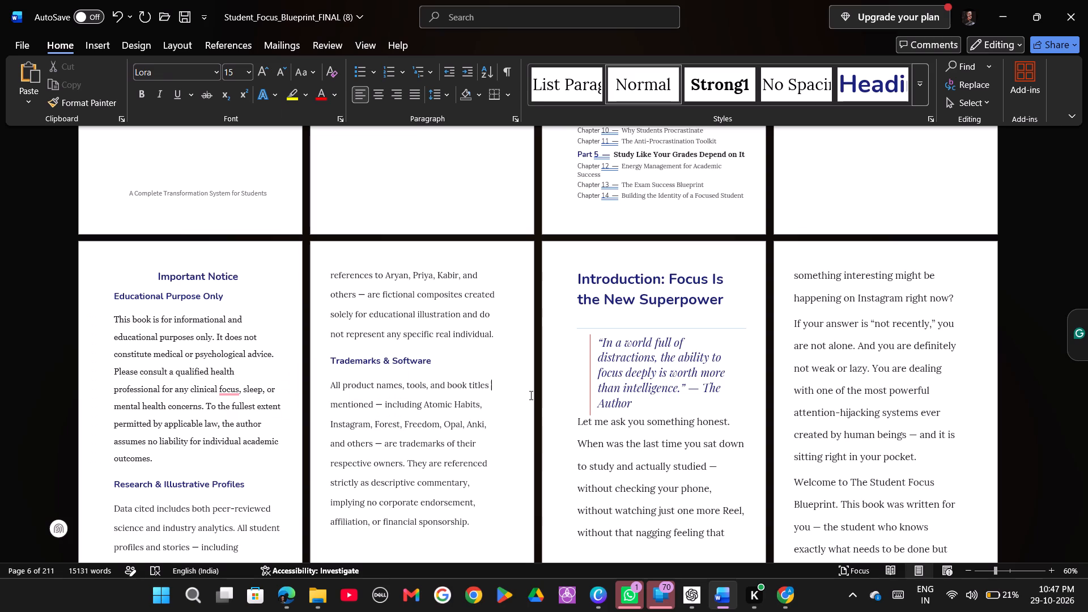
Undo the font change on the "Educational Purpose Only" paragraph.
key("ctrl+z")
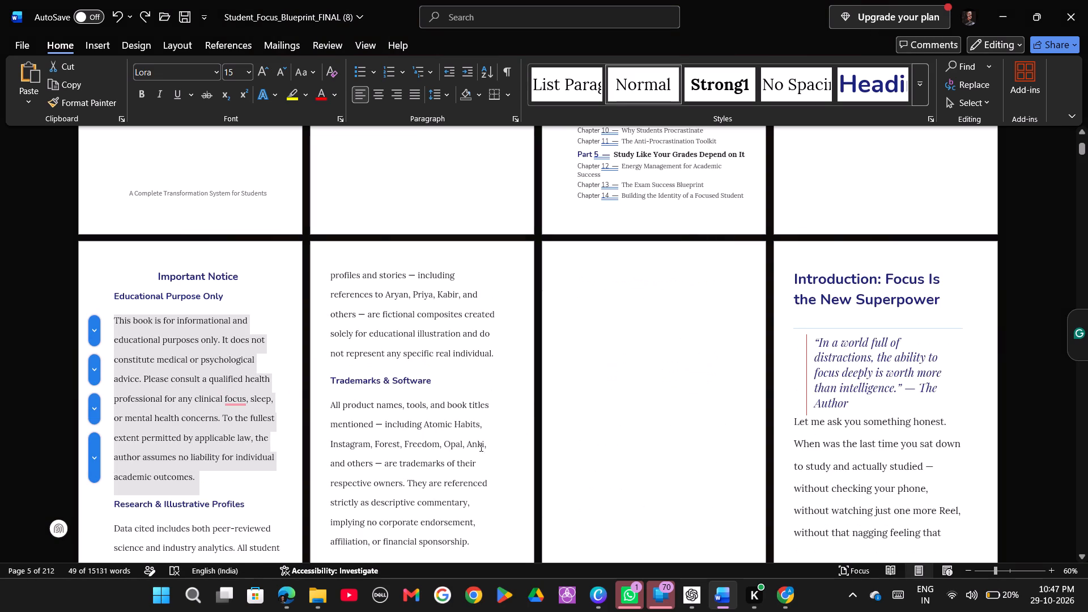
Select the entire manuscript and set its font size to 12.
scroll(392, 362, "up", 5)
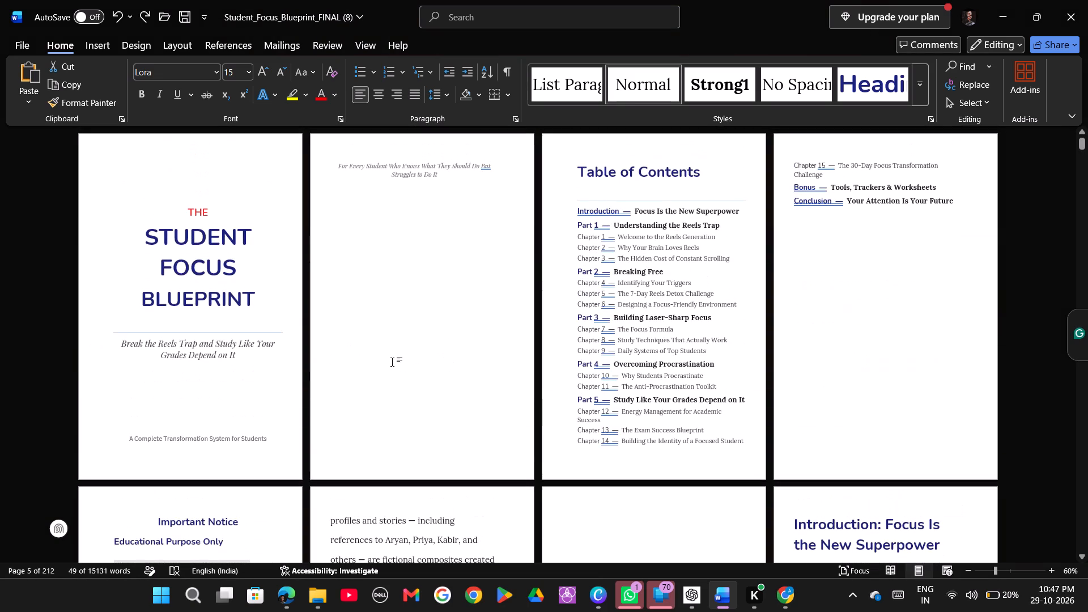
scroll(392, 362, "up", 1)
scroll(392, 362, "down", 4)
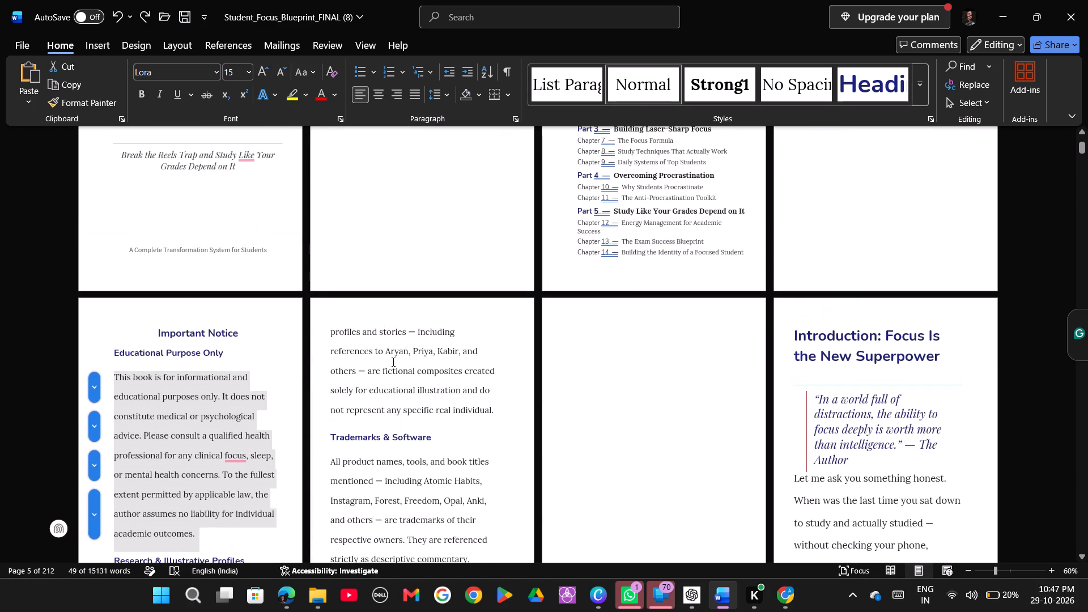
key("ctrl+a")
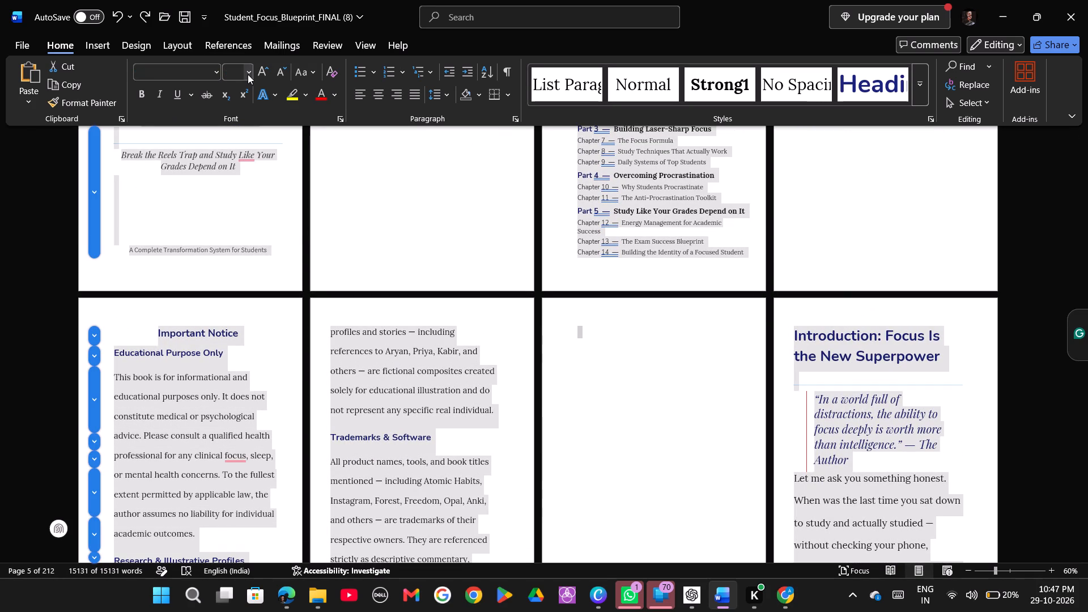
left_click(248, 74)
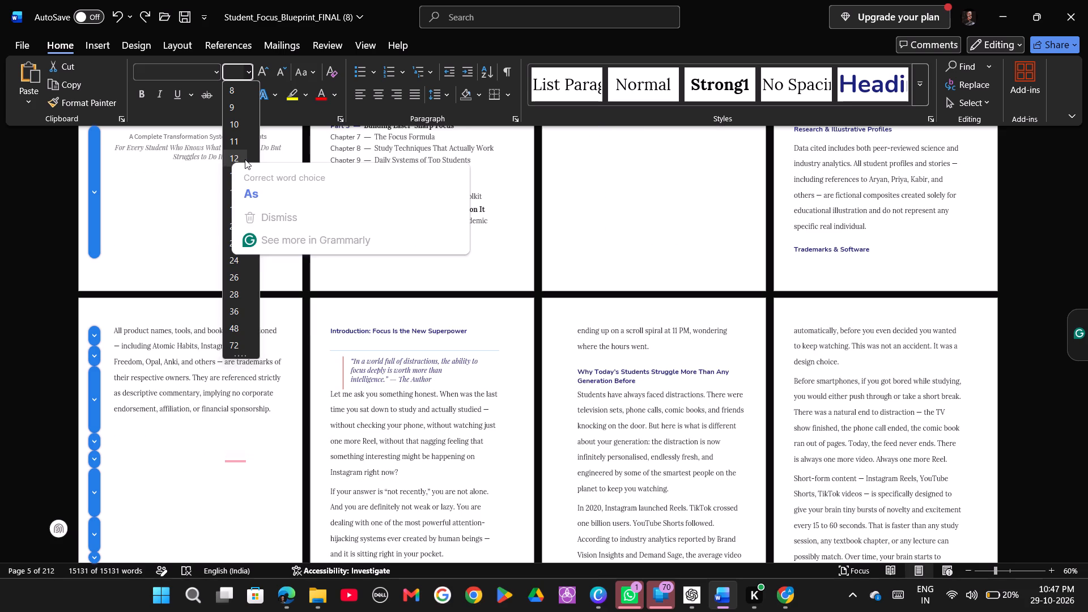
left_click(243, 159)
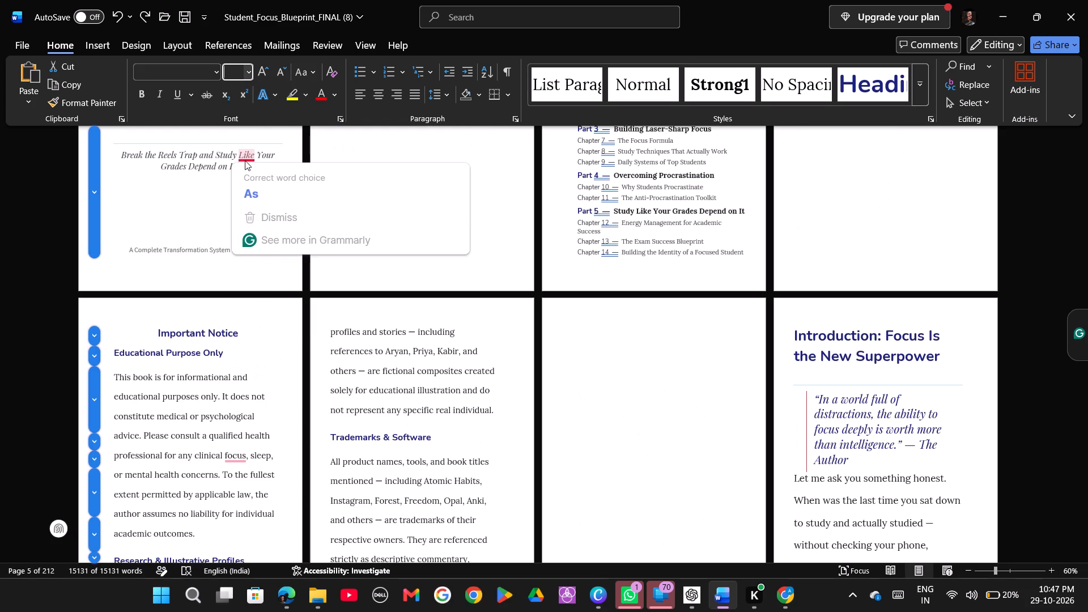
left_click(669, 244)
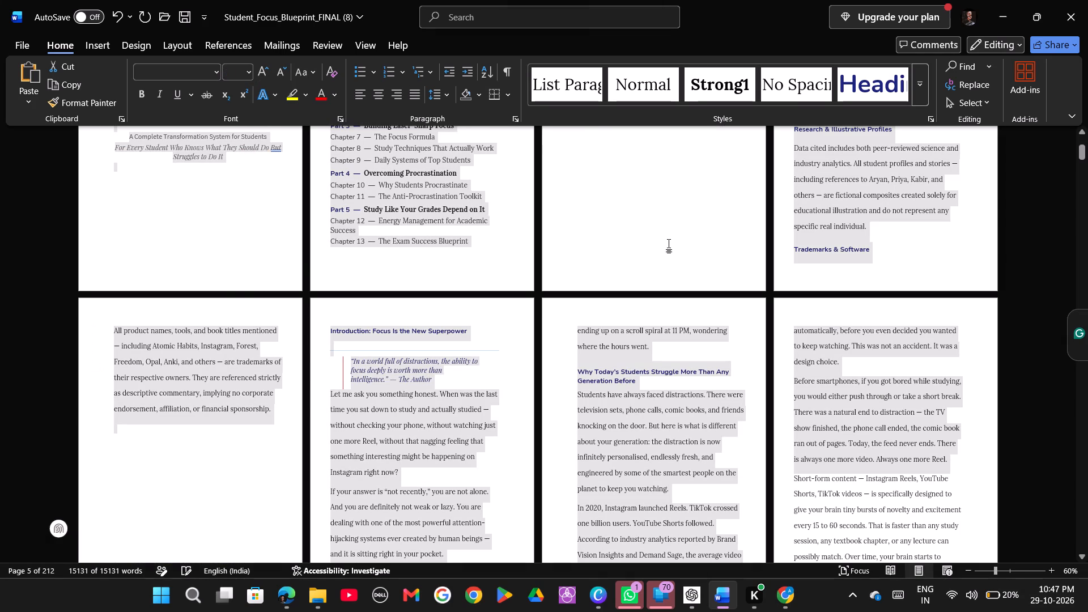
scroll(669, 244, "up", 2)
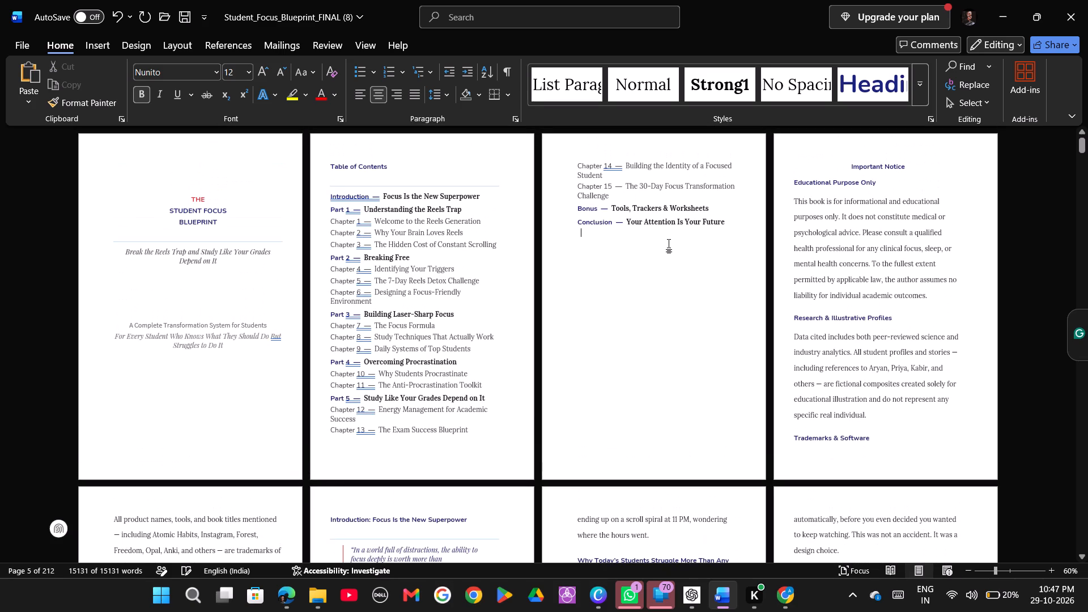
scroll(669, 244, "up", 2)
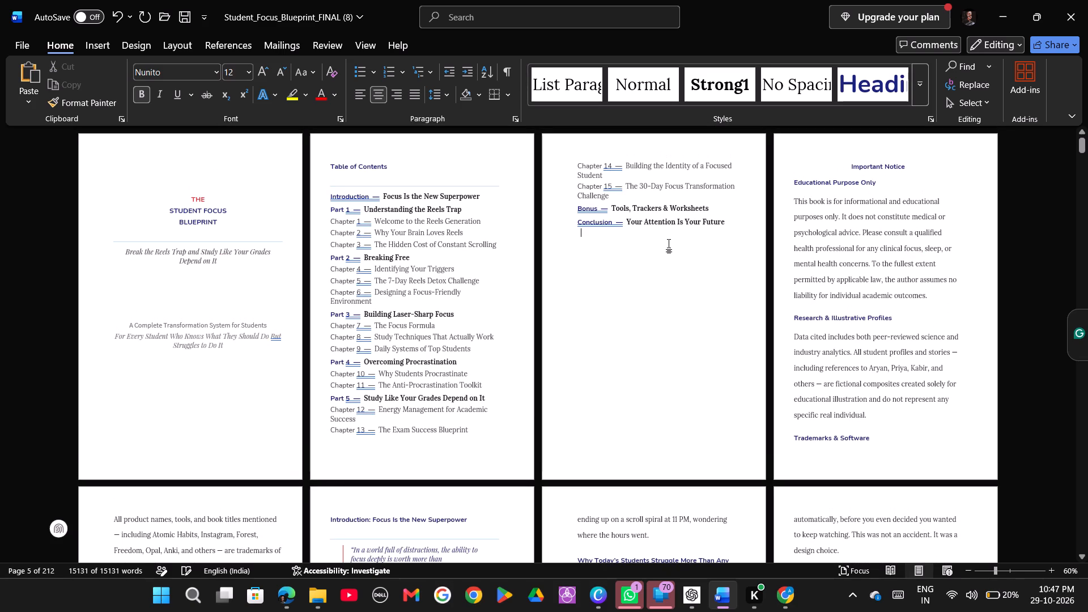
scroll(669, 244, "down", 5)
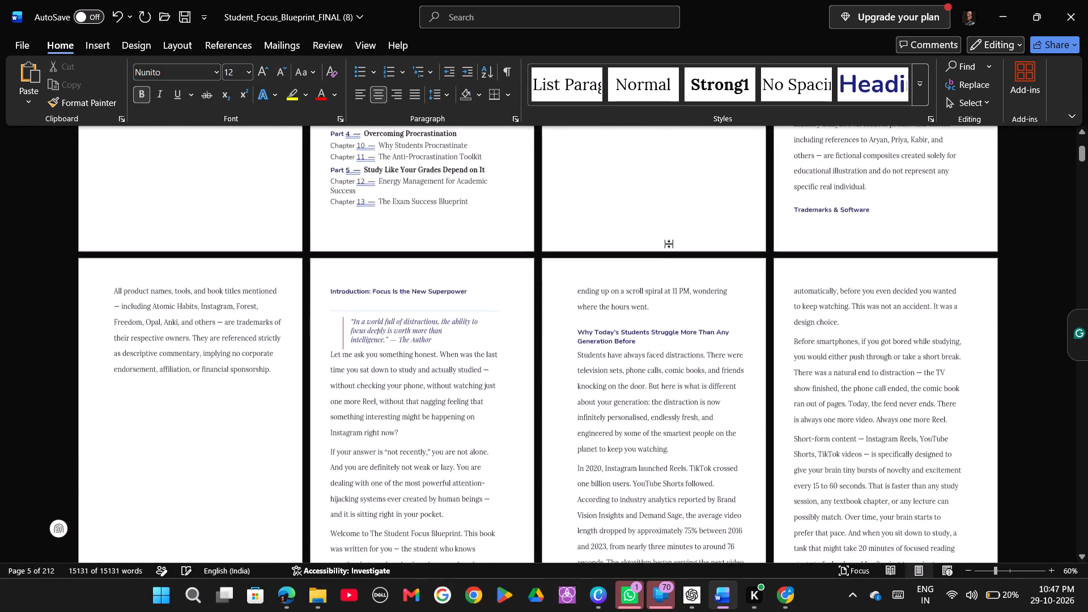
scroll(669, 244, "down", 3)
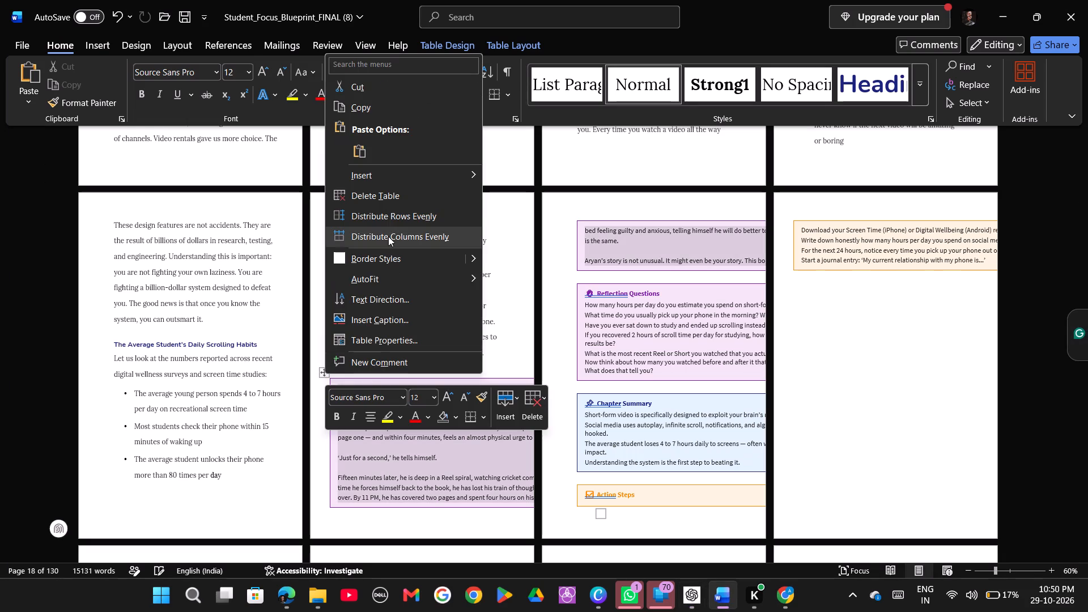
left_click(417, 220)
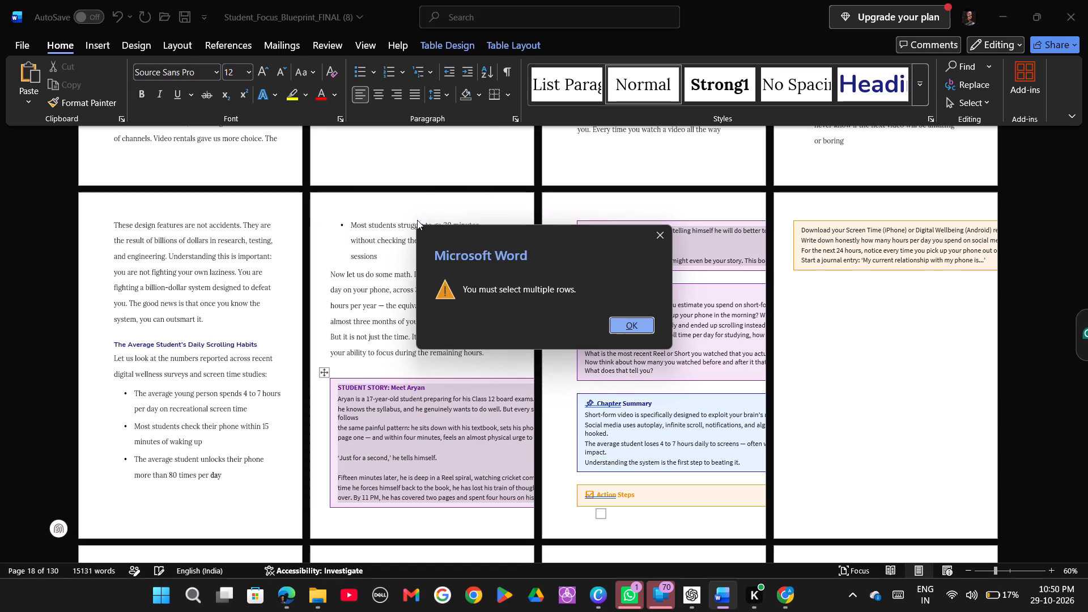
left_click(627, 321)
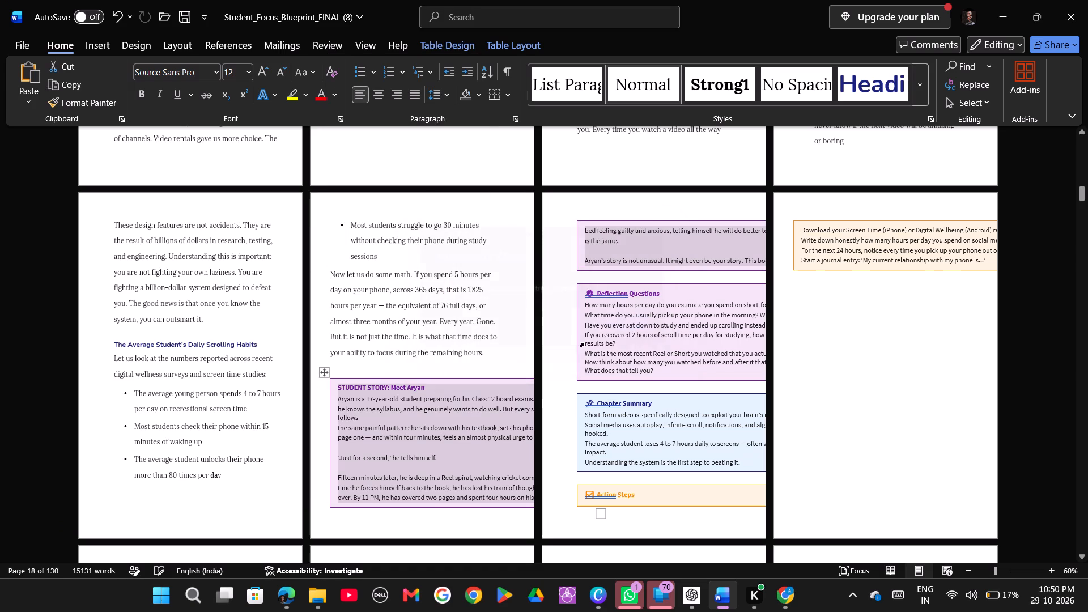
Apply AutoFit to Window to the "STUDENT STORY: Meet Aryan" table in Chapter 1.
right_click(325, 375)
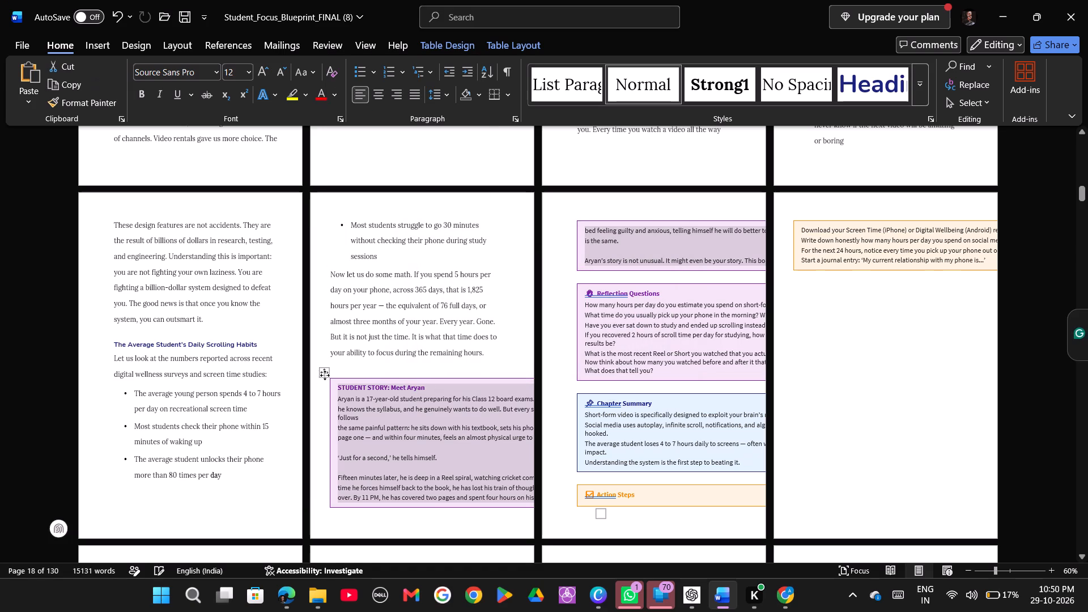
left_click(357, 490)
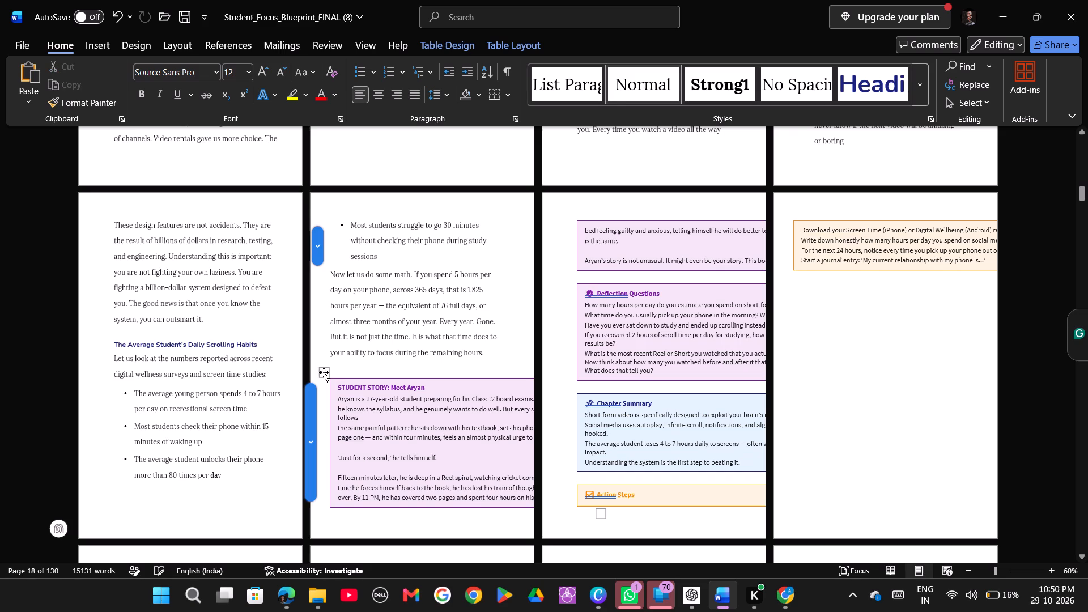
right_click(324, 372)
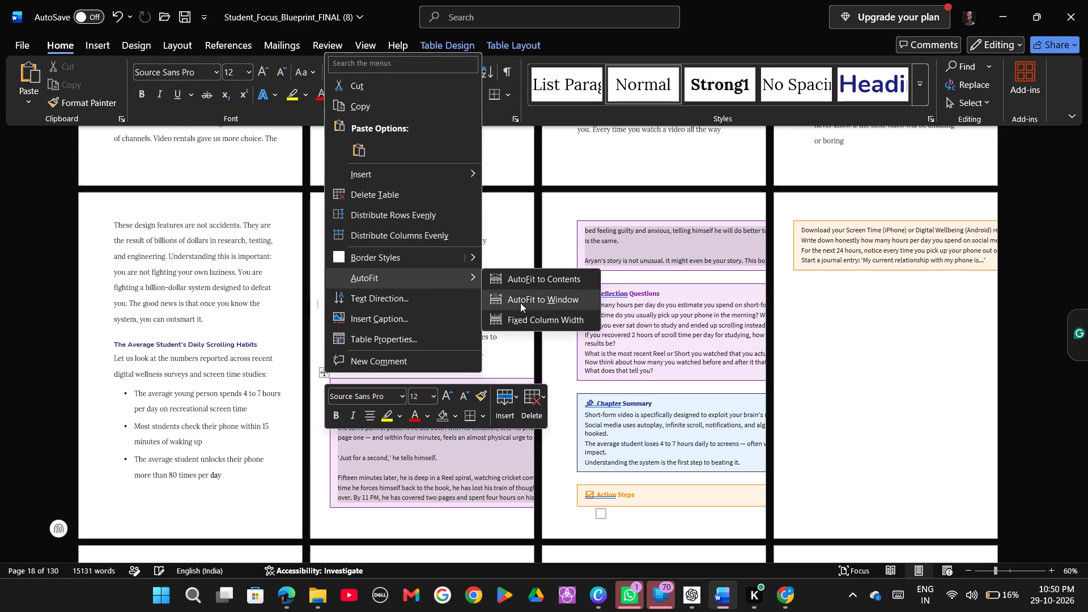
double_click(520, 303)
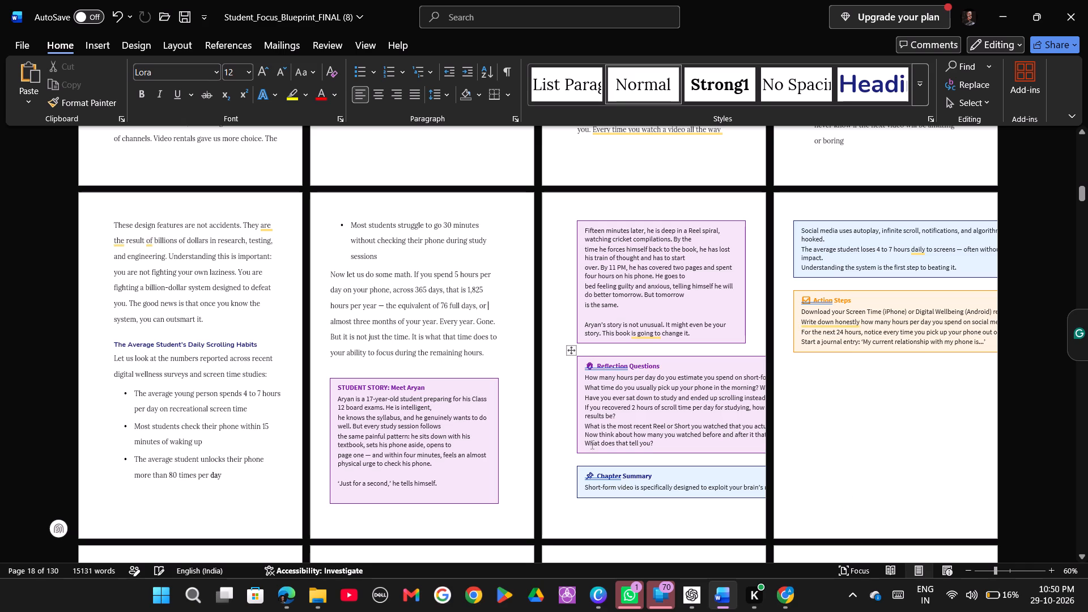
Apply AutoFit to Window to the Reflection Questions table below Aryan's story.
right_click(569, 354)
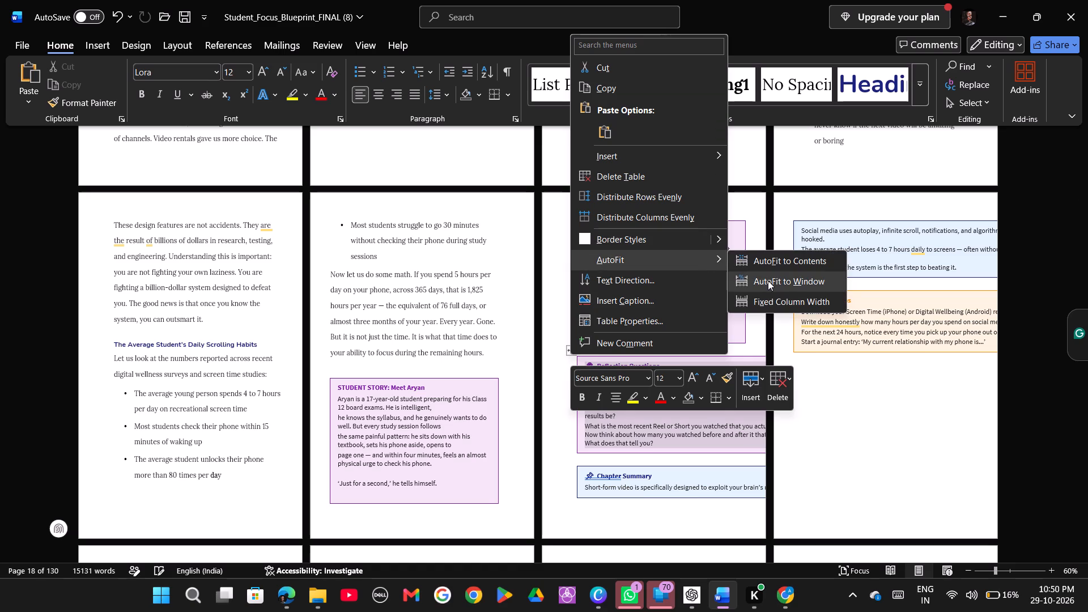
left_click(769, 280)
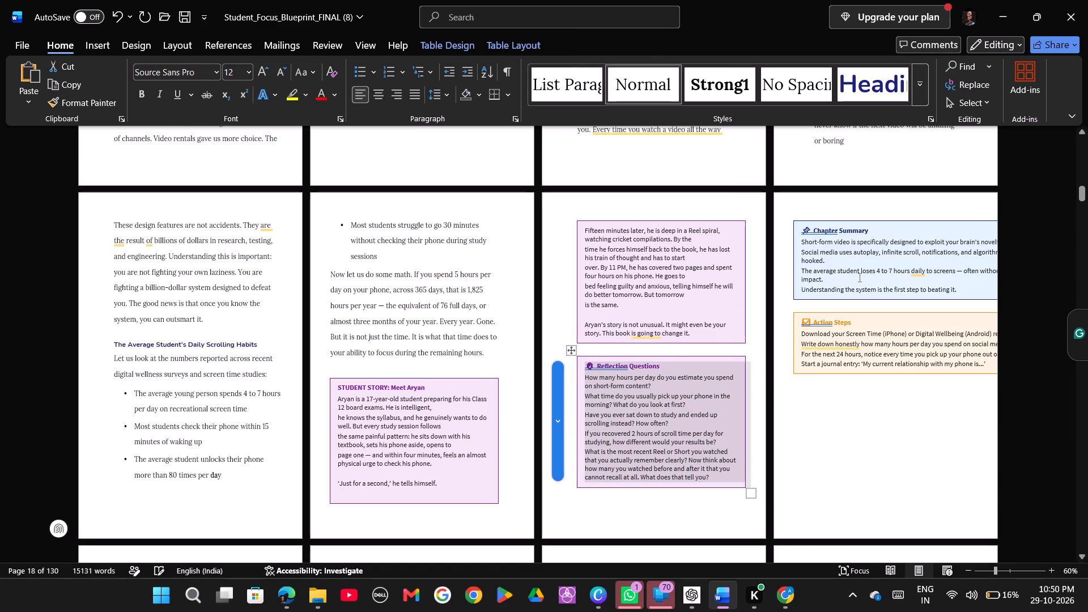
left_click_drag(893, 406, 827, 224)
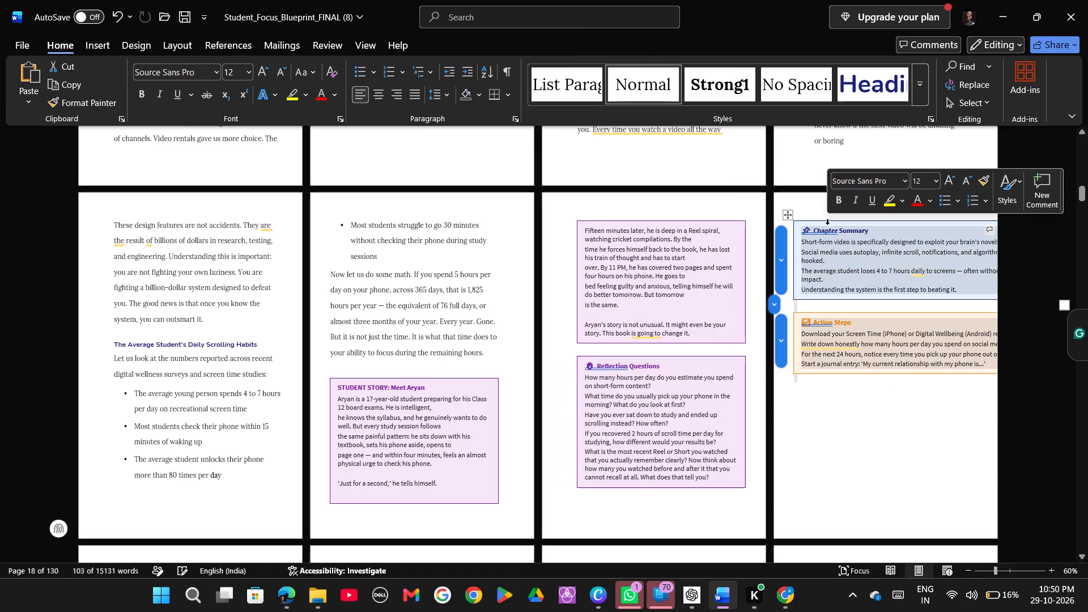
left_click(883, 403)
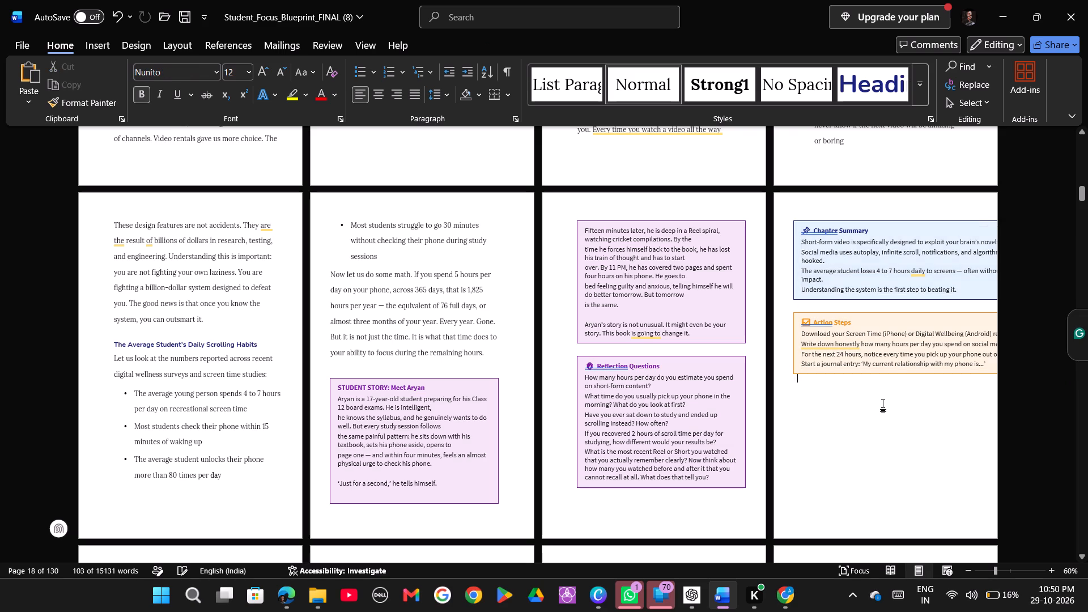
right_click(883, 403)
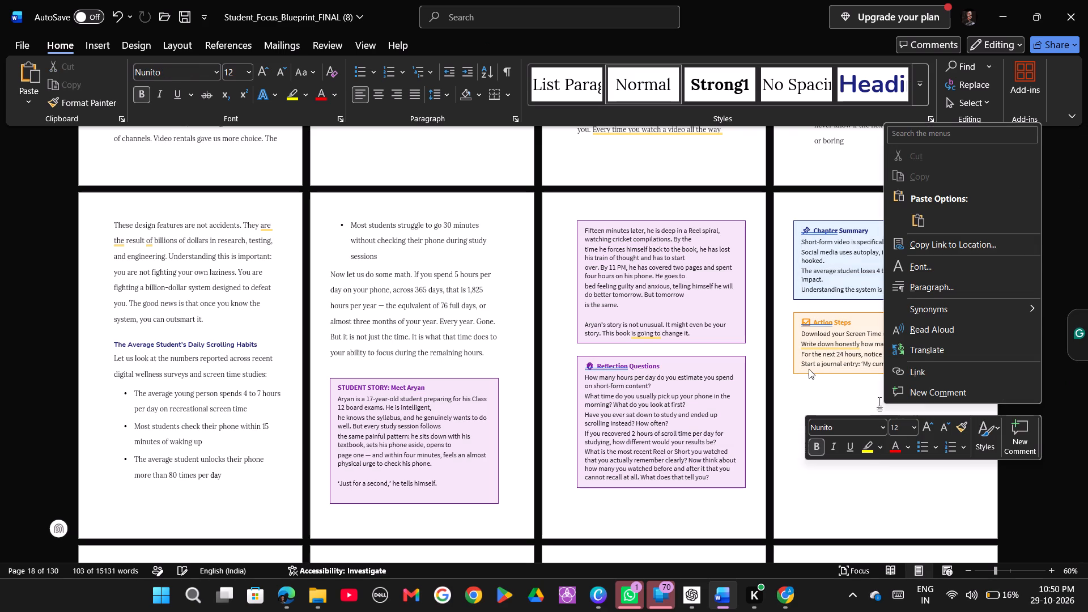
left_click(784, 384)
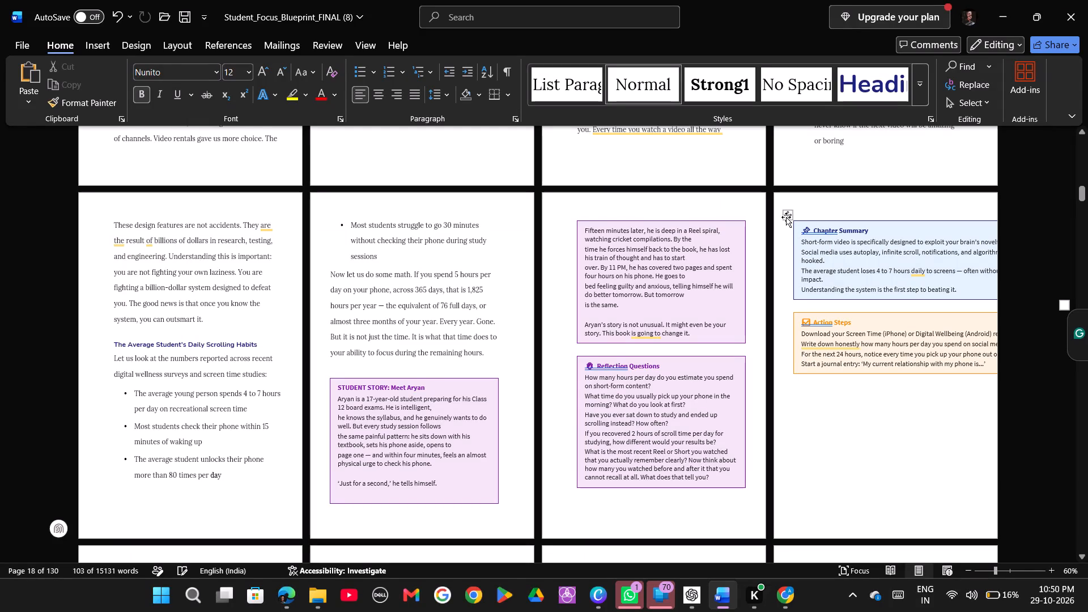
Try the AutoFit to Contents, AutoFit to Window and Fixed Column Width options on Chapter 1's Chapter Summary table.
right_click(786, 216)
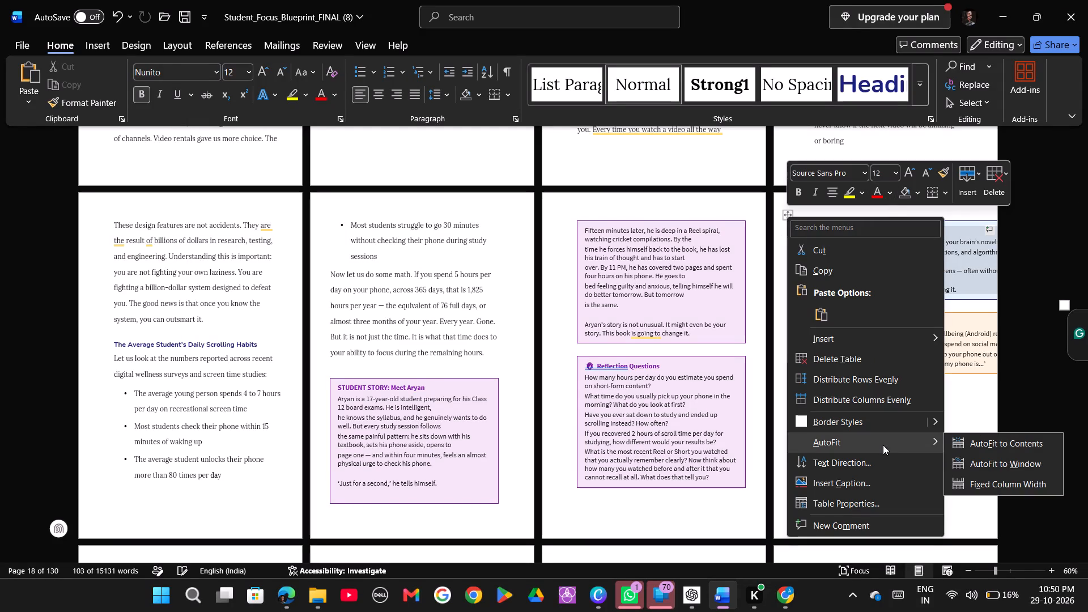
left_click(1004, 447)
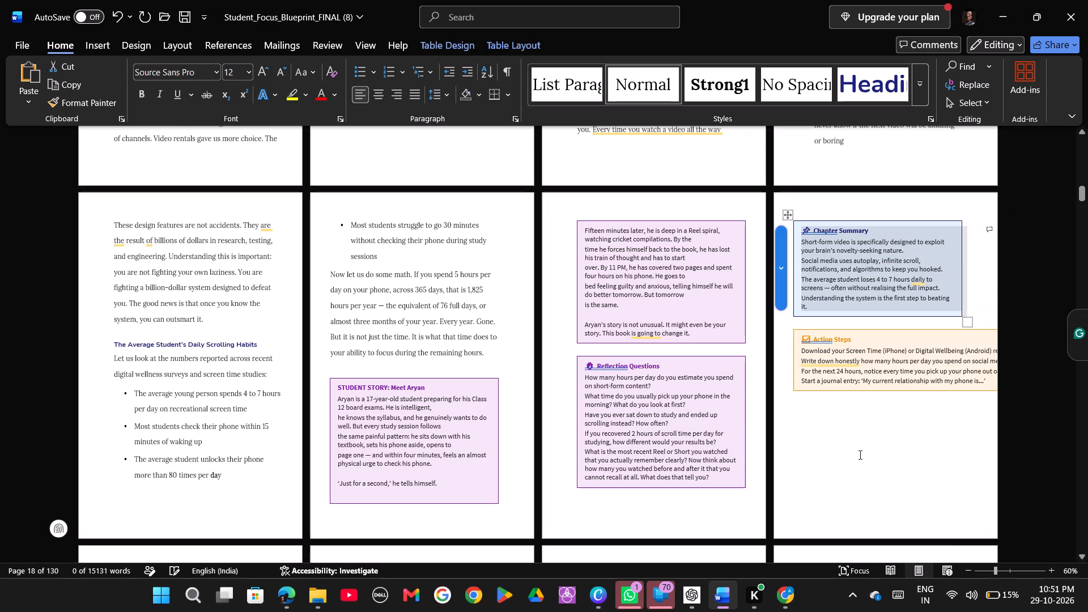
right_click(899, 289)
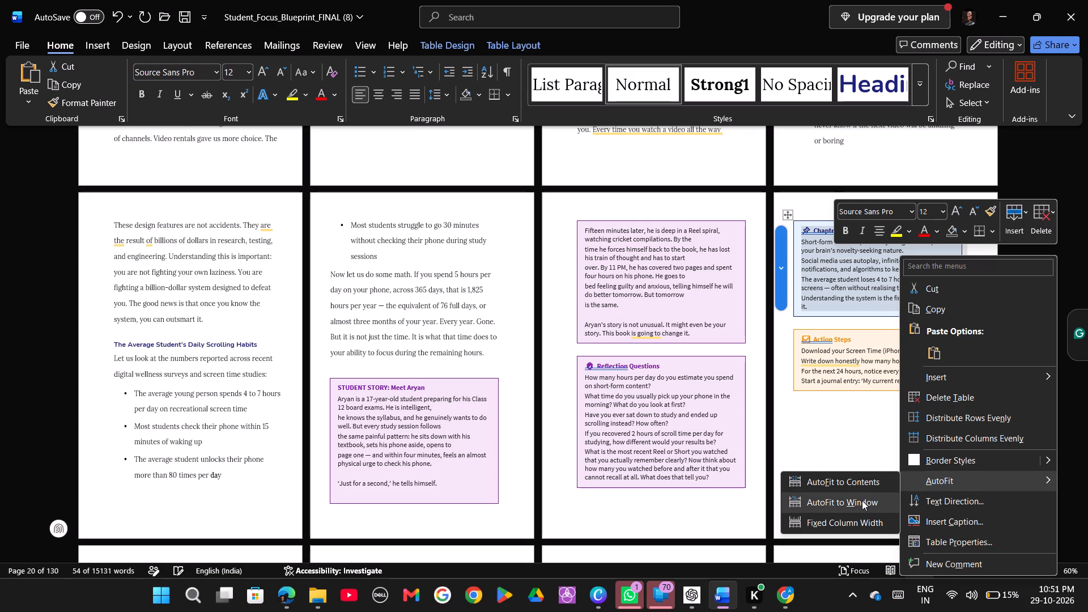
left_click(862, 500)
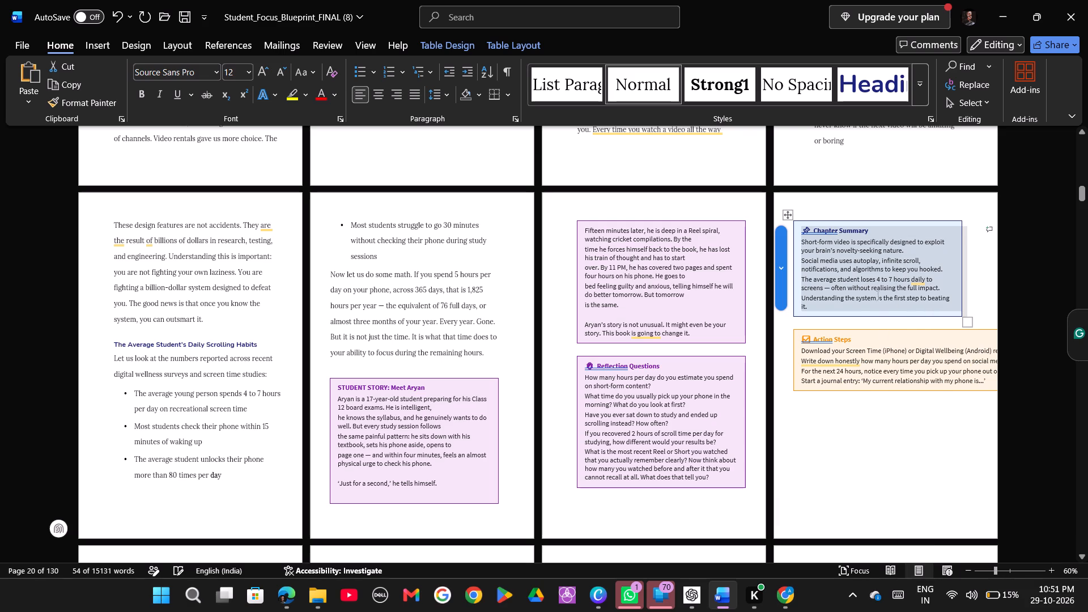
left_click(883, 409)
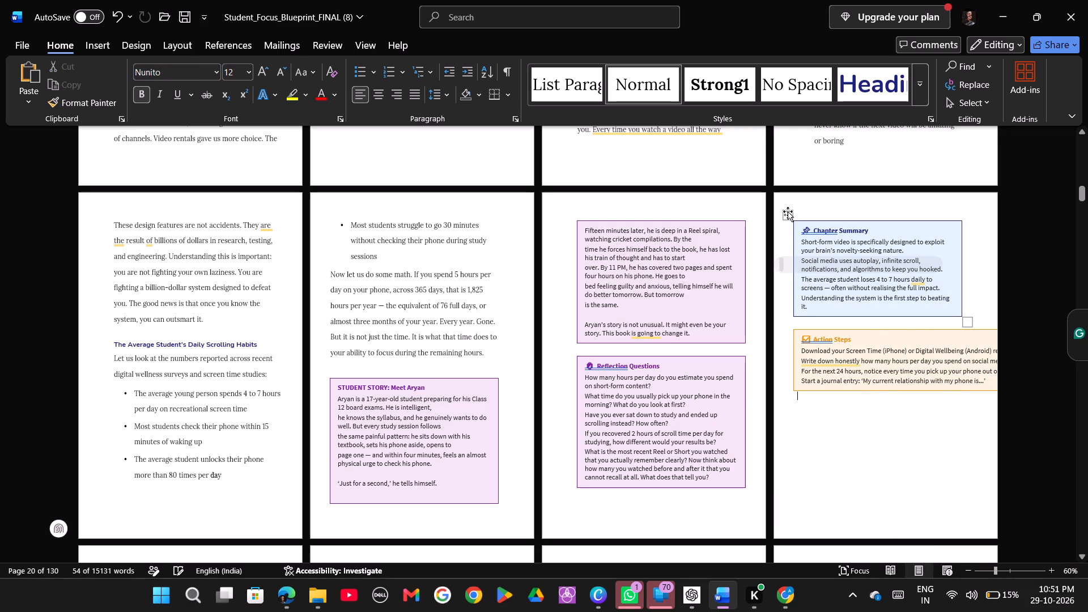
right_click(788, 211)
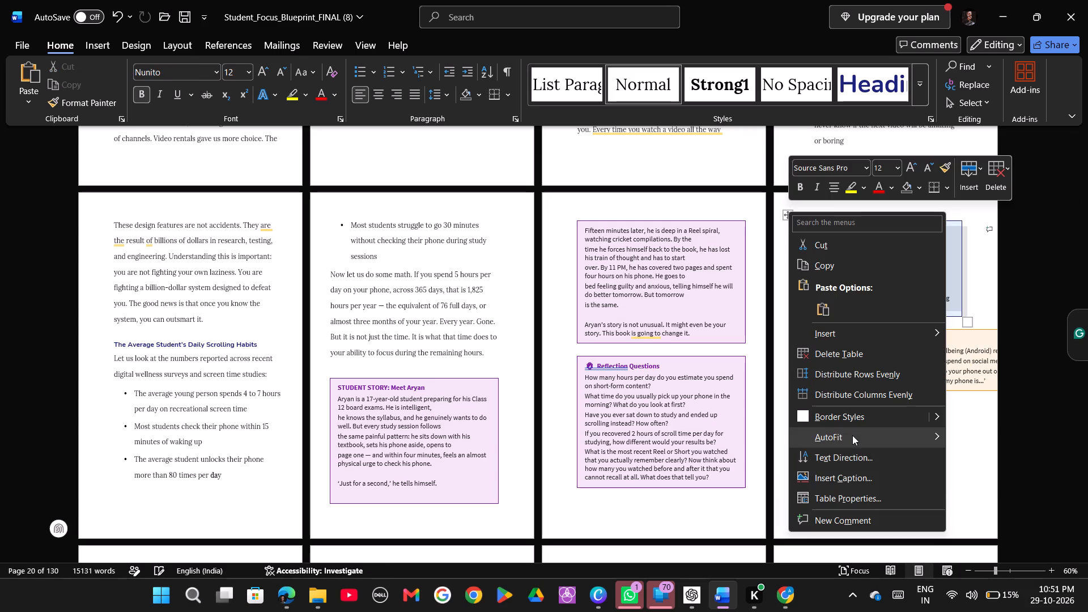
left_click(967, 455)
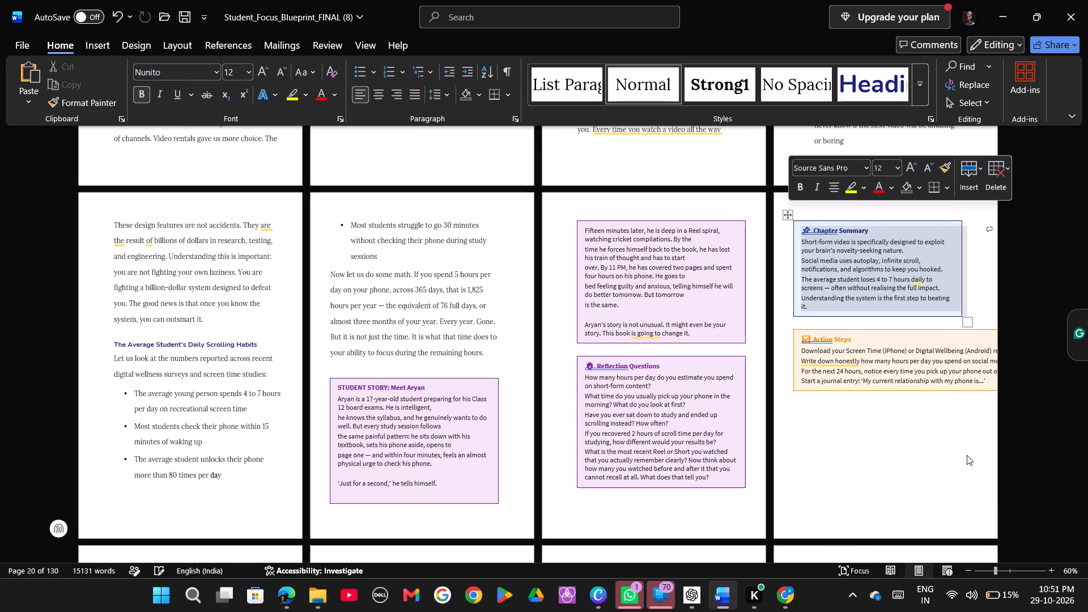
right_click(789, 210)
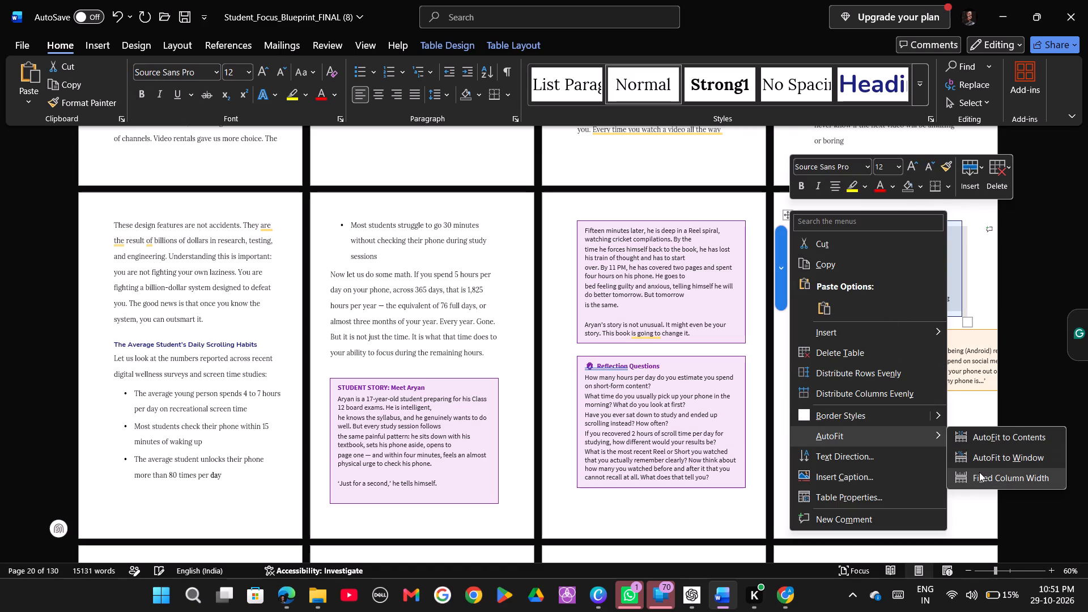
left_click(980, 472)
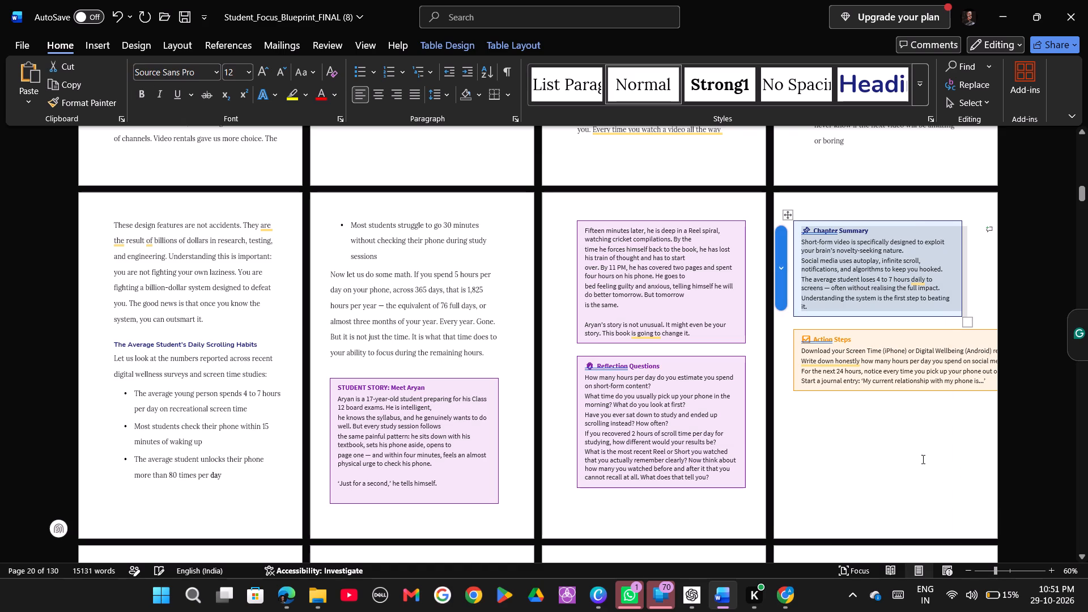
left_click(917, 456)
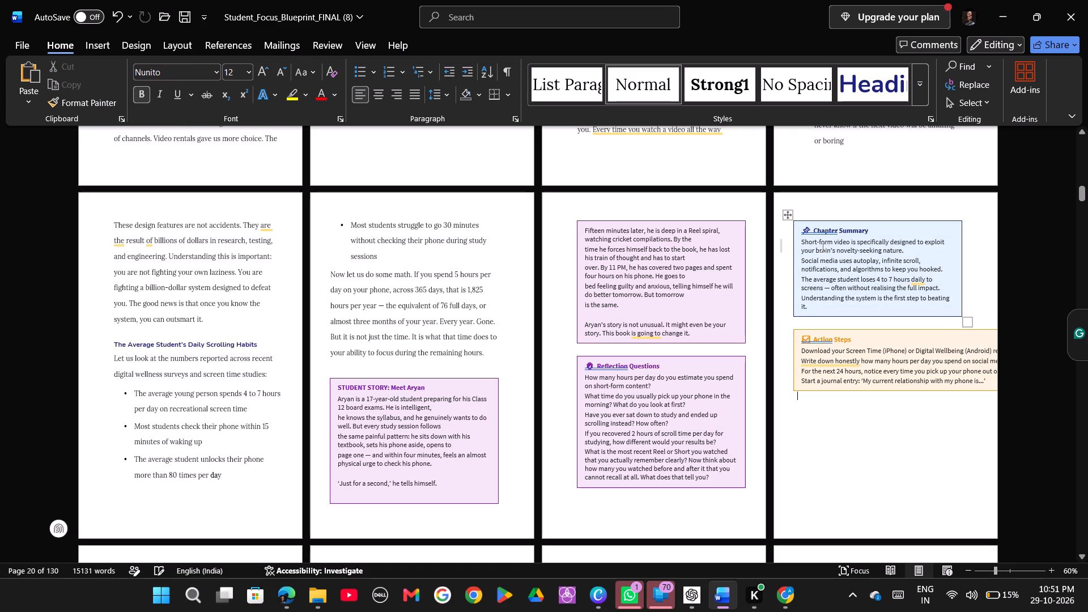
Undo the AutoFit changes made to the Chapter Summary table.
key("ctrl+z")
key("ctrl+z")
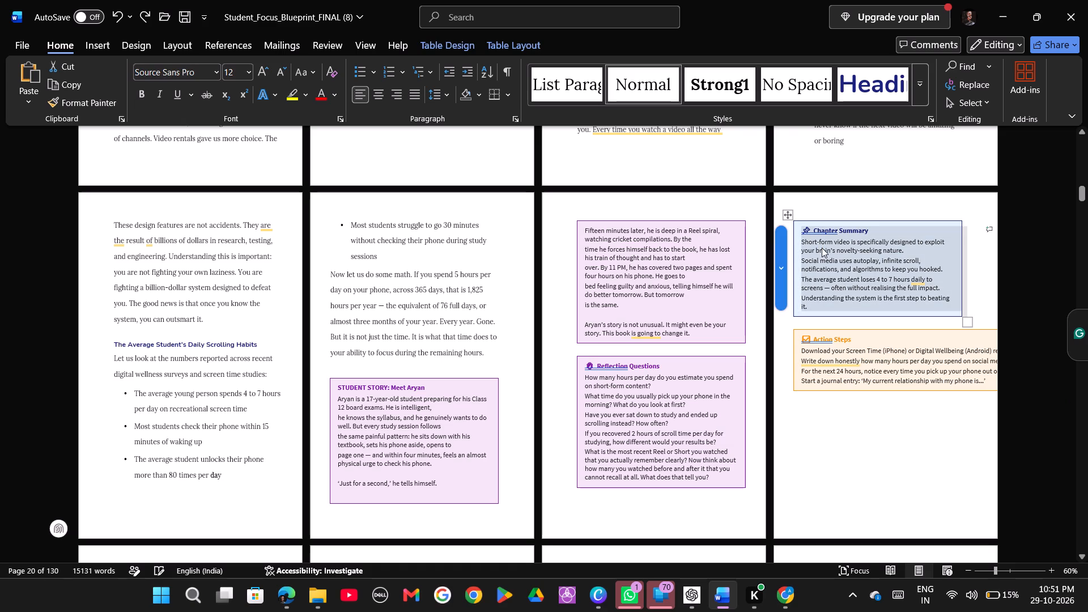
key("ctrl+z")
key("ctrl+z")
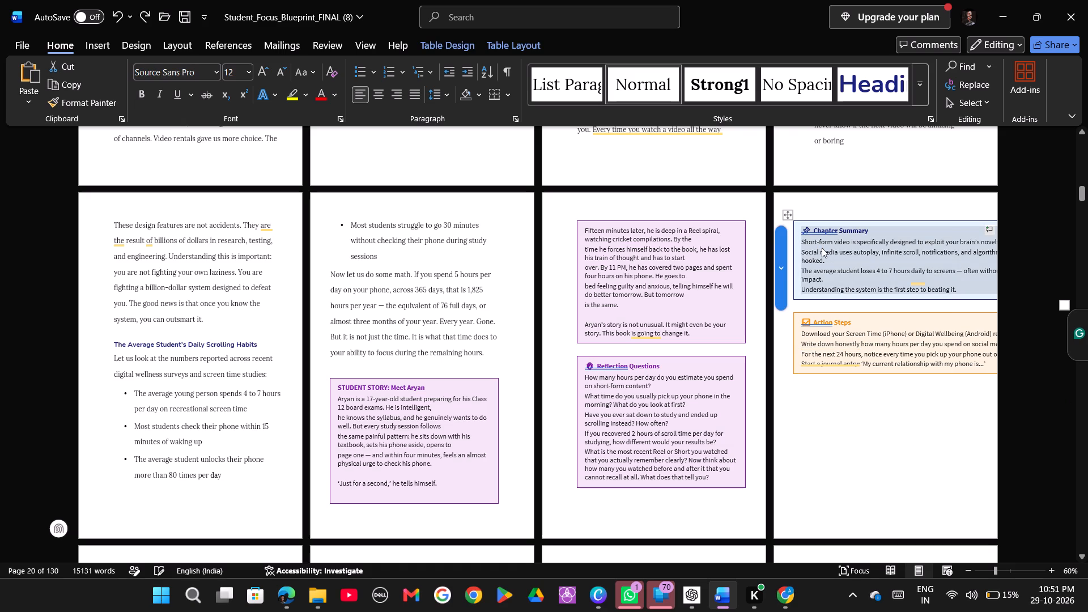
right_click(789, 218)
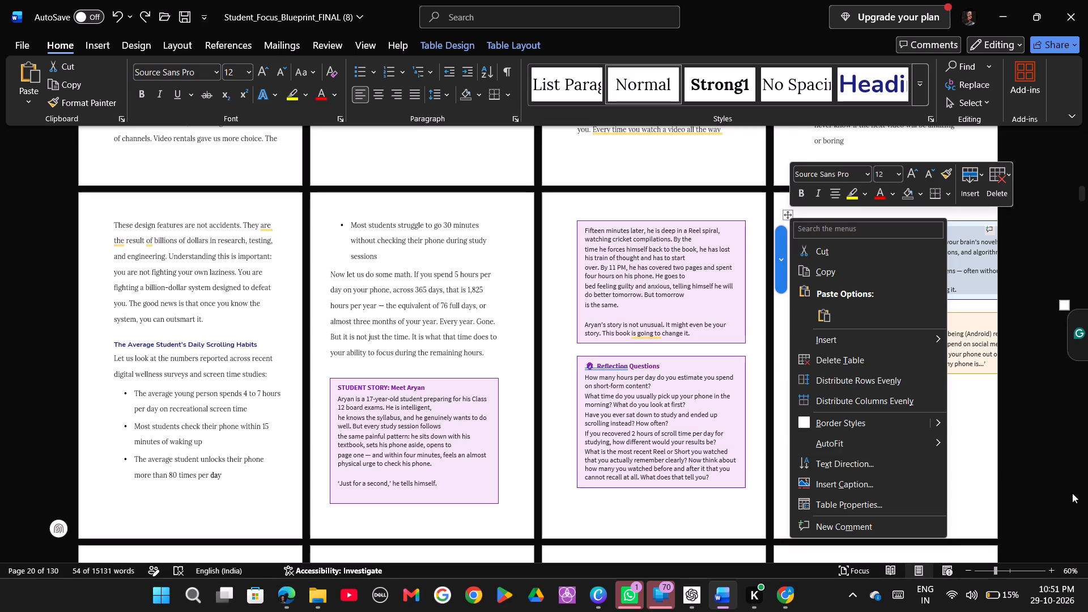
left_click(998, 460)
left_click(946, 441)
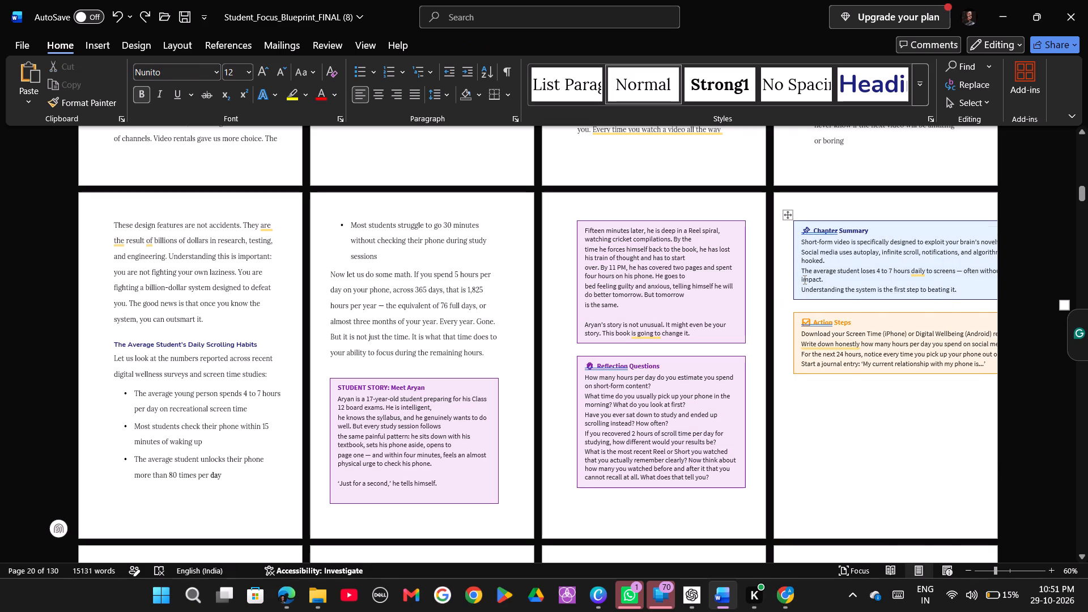
Apply AutoFit to Window to Chapter 1's Chapter Summary table.
right_click(789, 214)
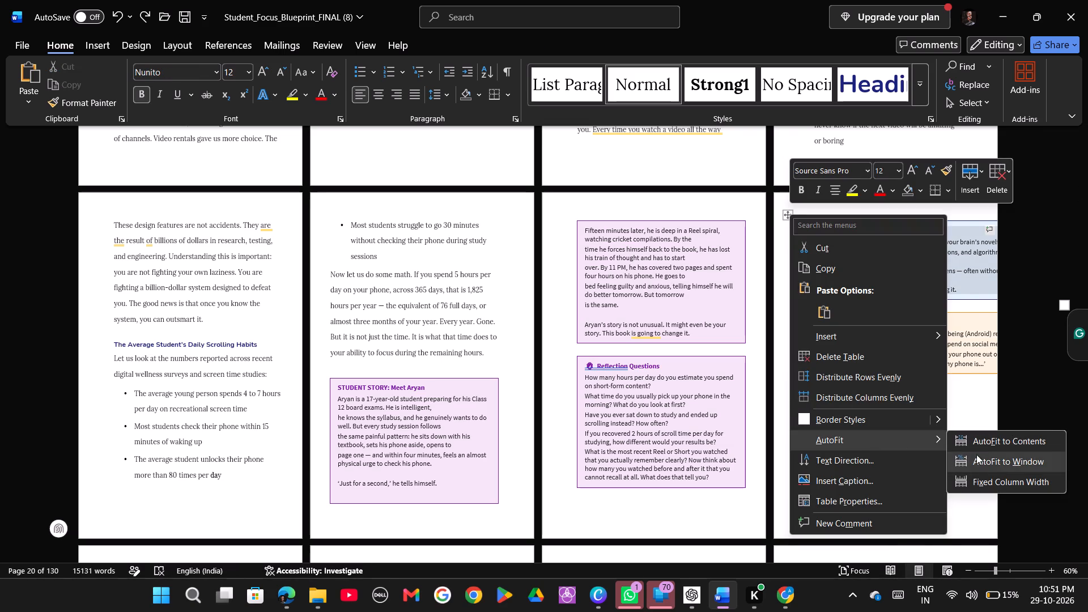
left_click(976, 454)
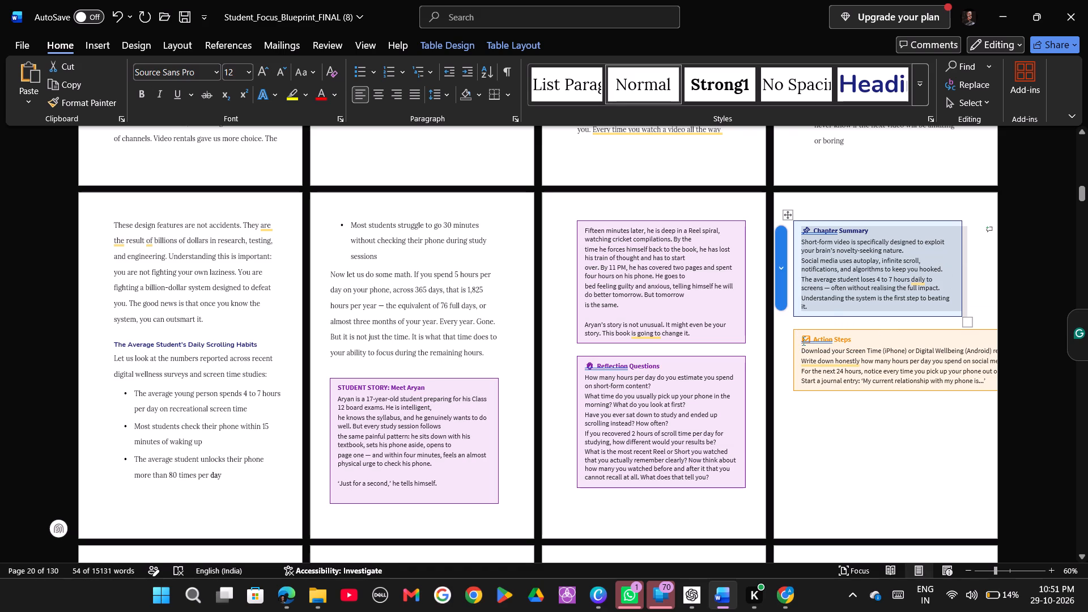
Apply AutoFit to Window to the Action Steps table below the Chapter Summary in Chapter 1.
right_click(793, 333)
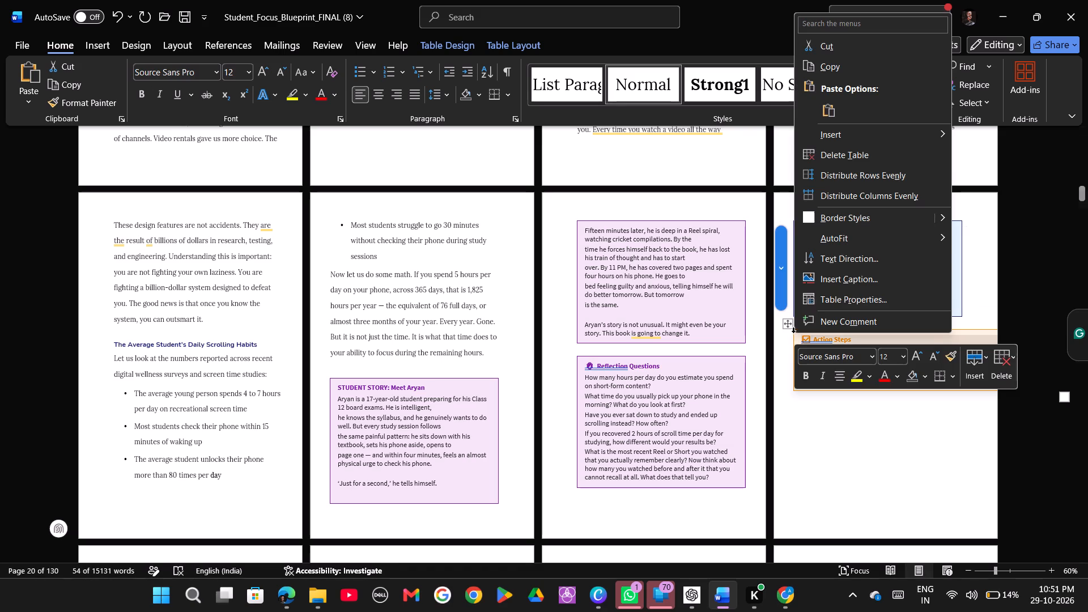
left_click(785, 325)
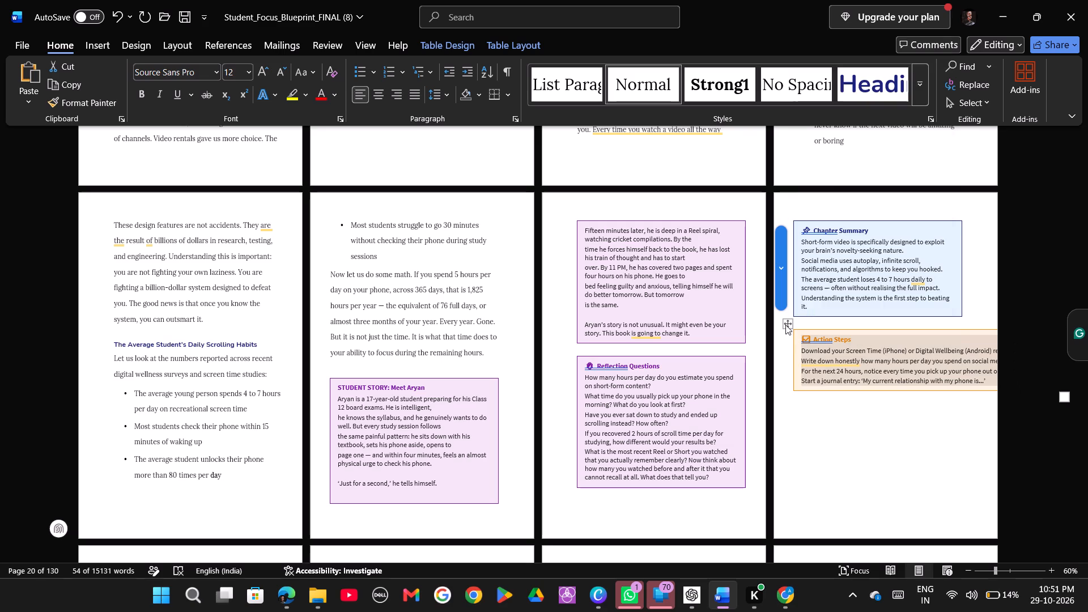
right_click(785, 325)
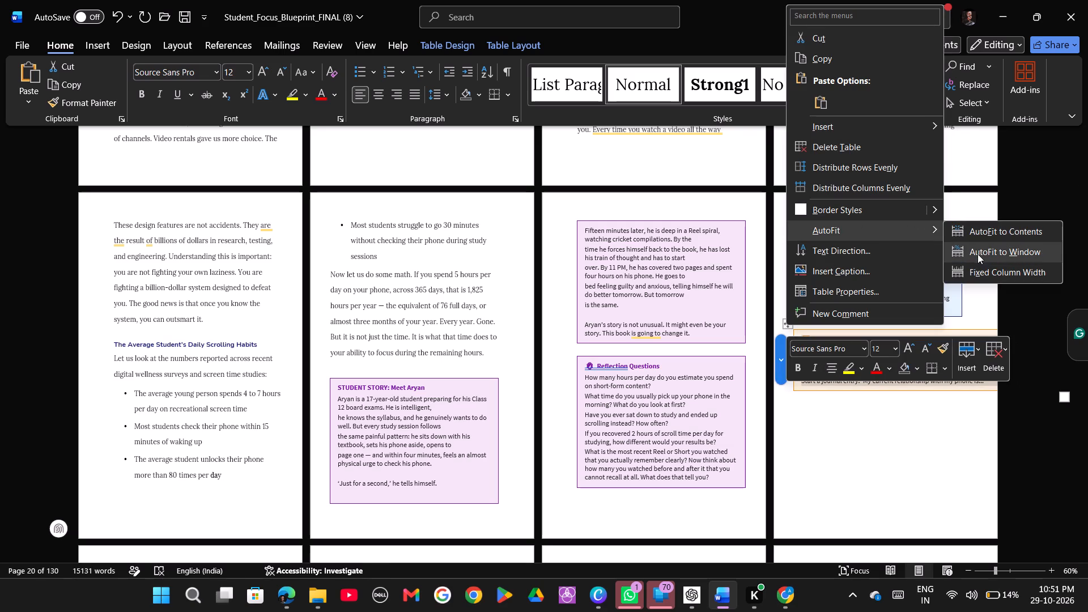
left_click(977, 253)
left_click(888, 488)
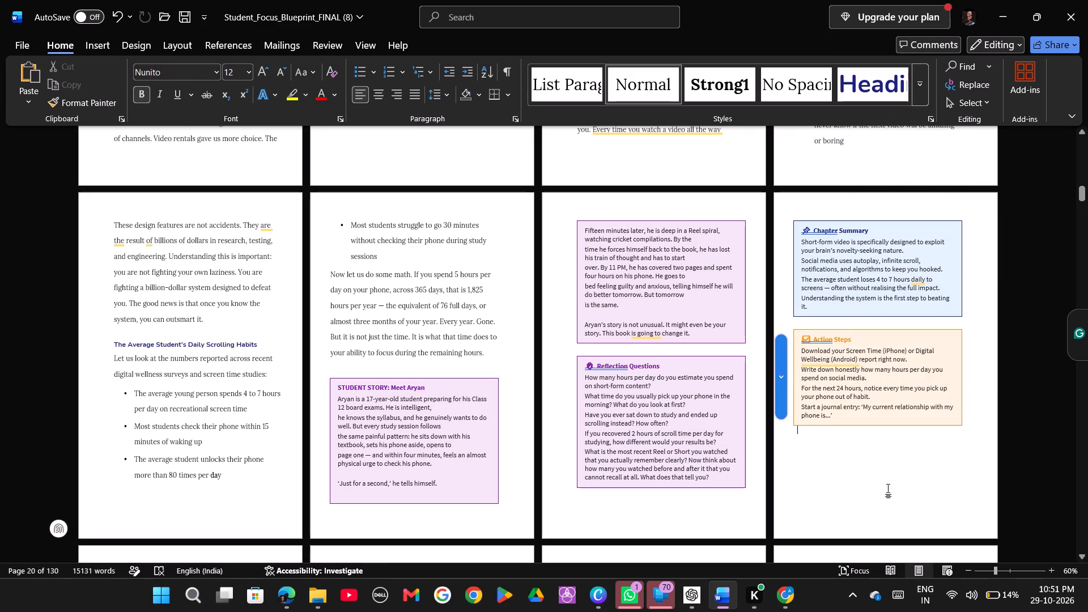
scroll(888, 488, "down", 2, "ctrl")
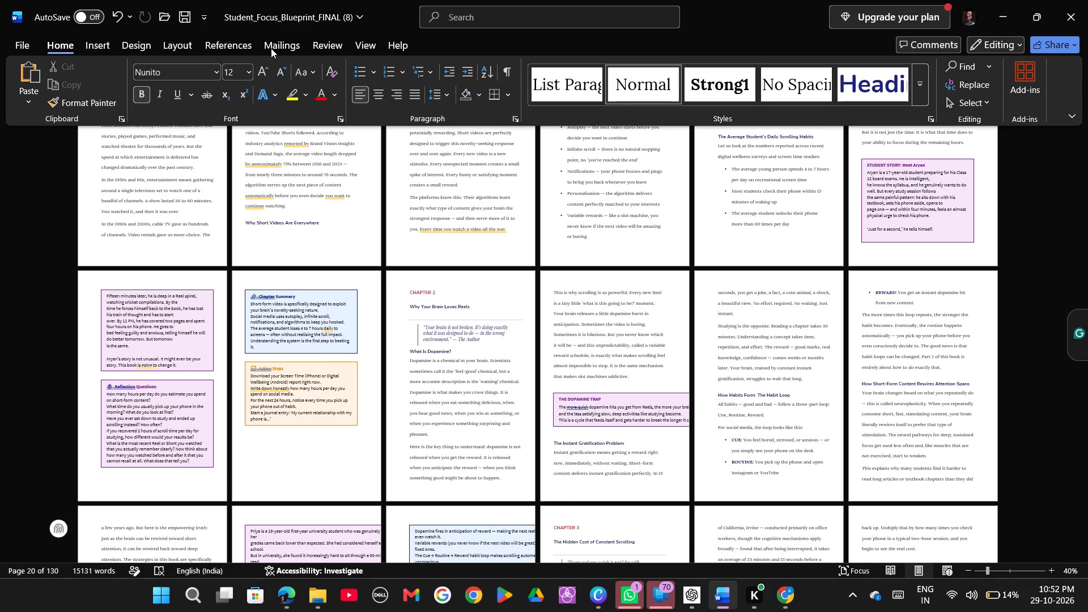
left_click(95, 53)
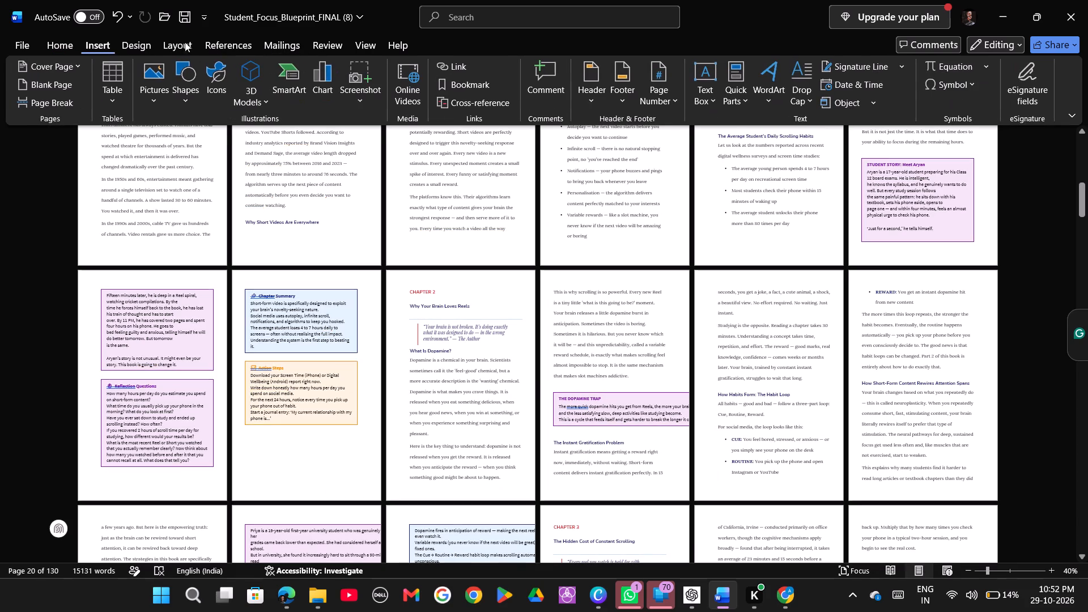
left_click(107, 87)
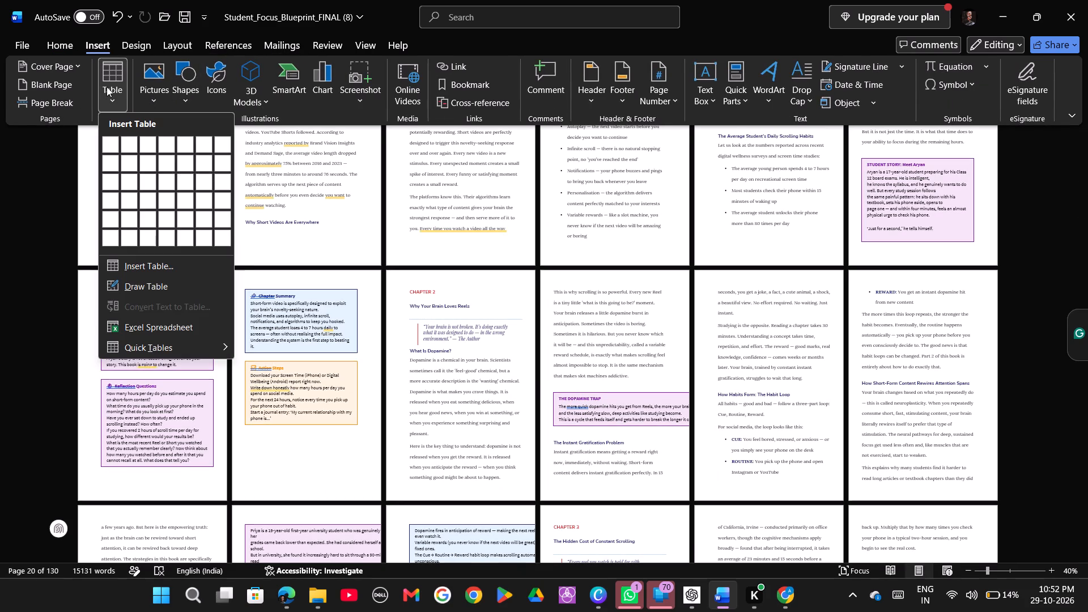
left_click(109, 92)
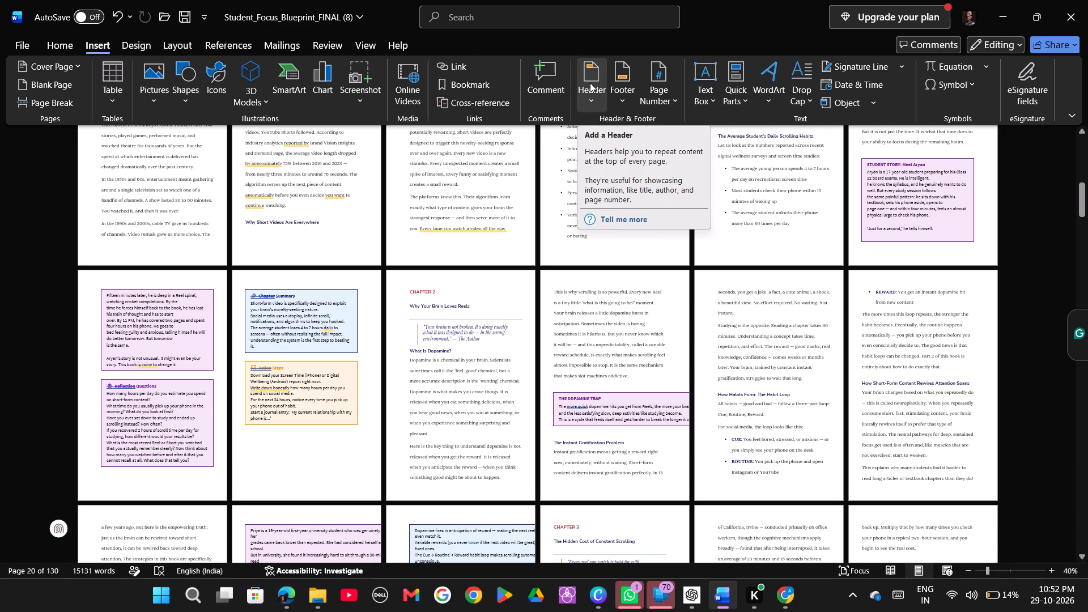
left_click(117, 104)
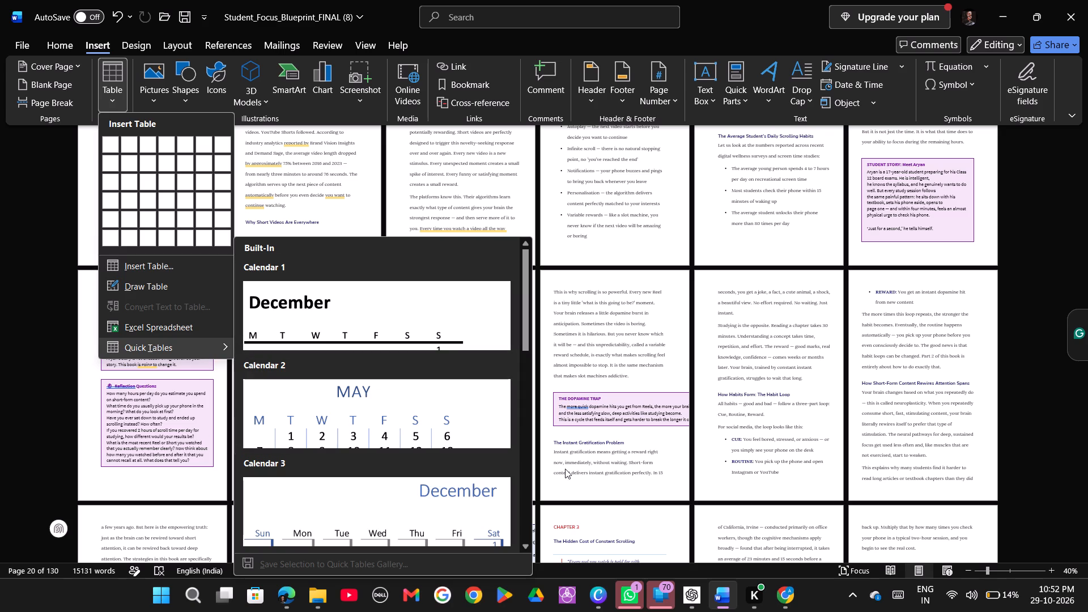
Apply AutoFit to Window to The Dopamine Trap table in Chapter 2.
left_click(1027, 471)
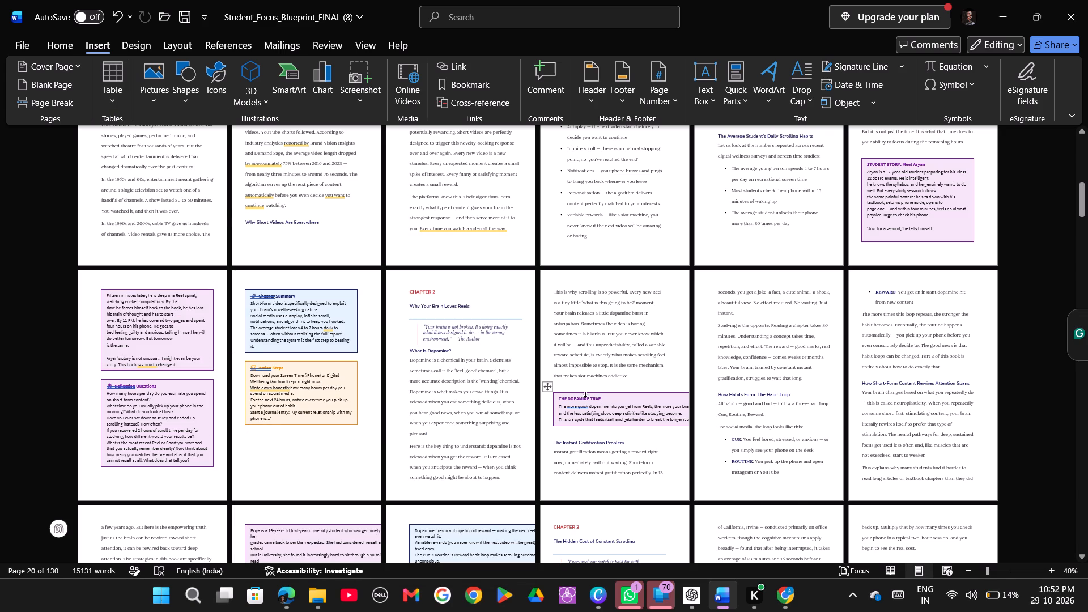
right_click(547, 387)
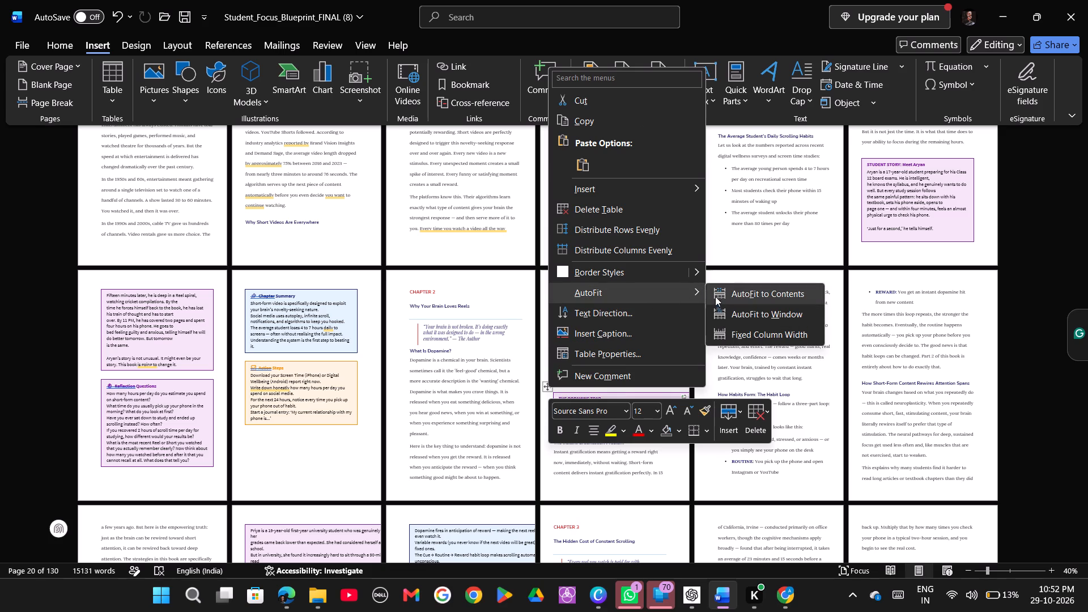
left_click(720, 308)
Apply AutoFit to Window to the Self-Assessment Quiz table in Chapter 2.
scroll(679, 350, "down", 1)
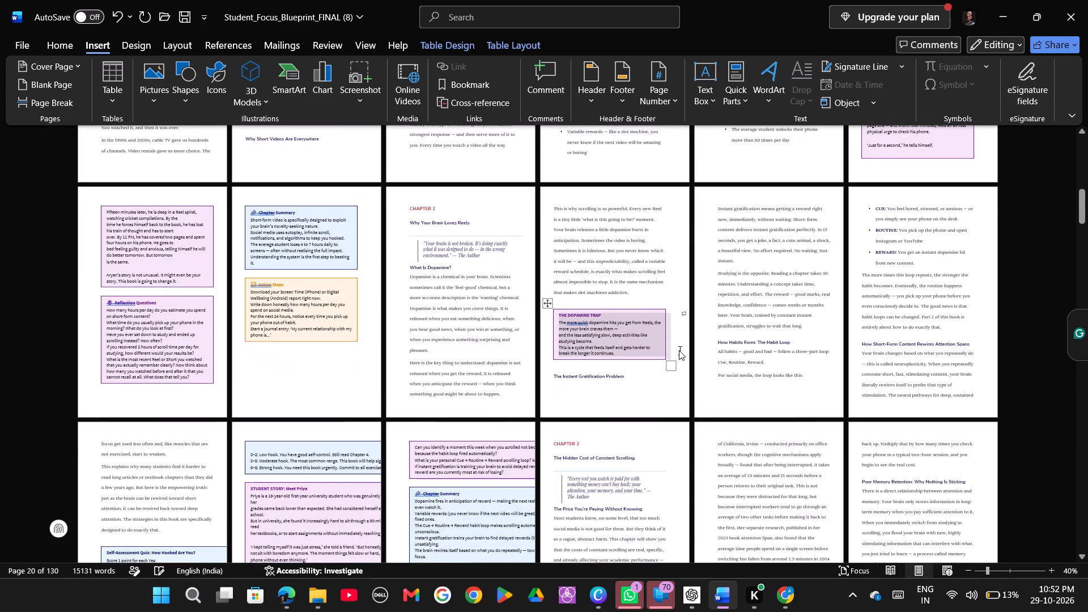
scroll(679, 350, "down", 3)
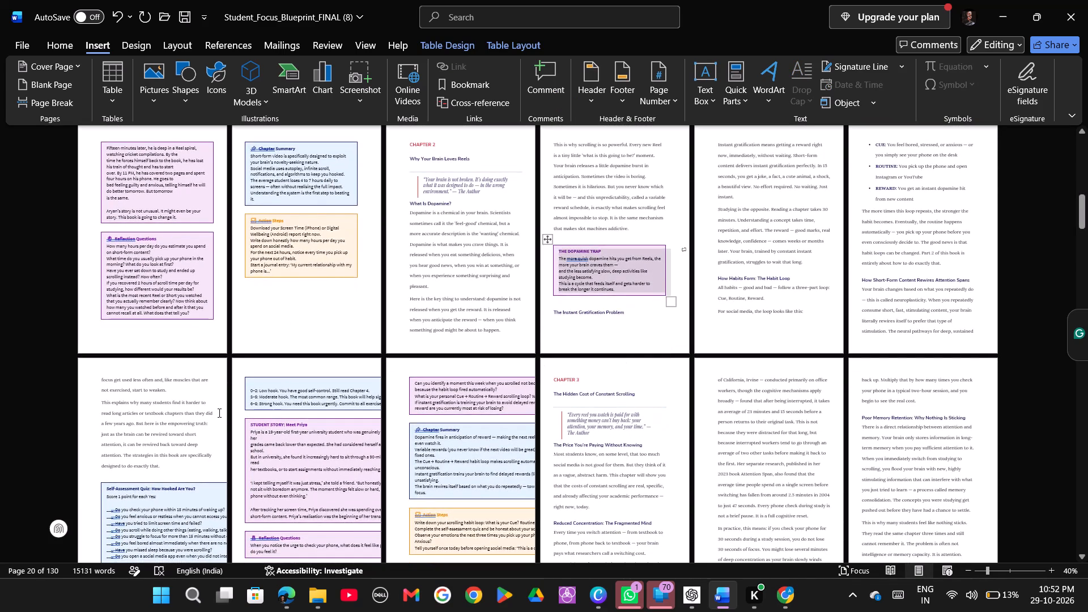
scroll(218, 413, "down", 1)
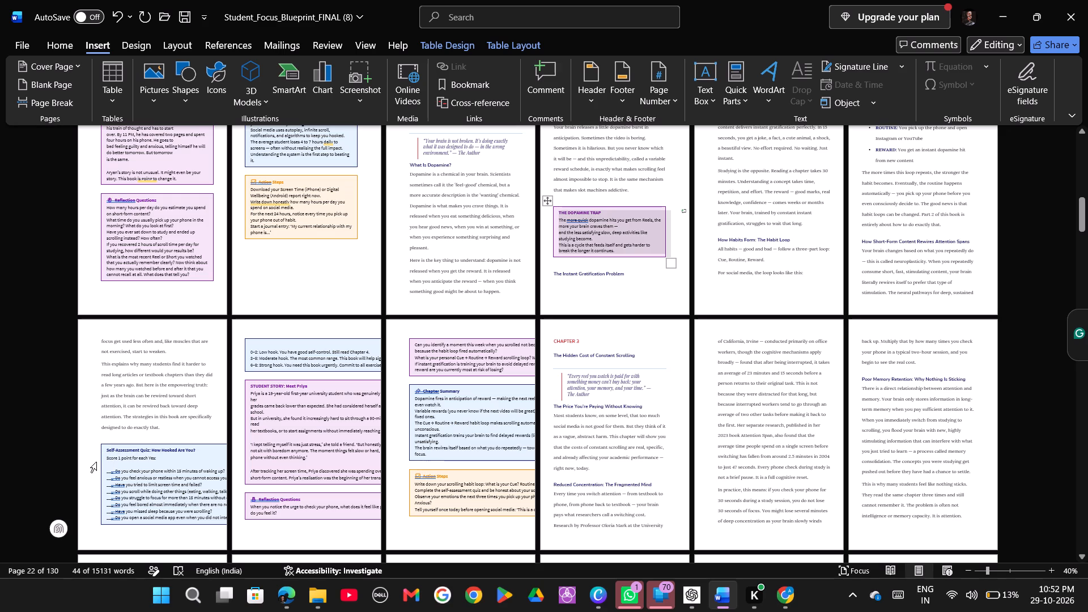
left_click_drag(94, 449, 175, 504)
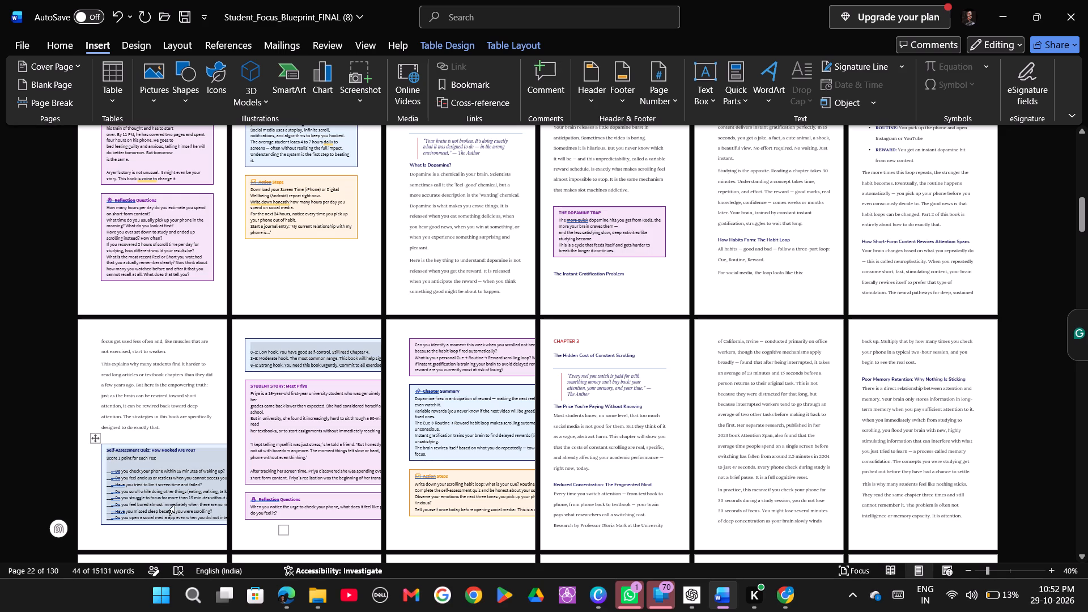
left_click_drag(175, 504, 177, 504)
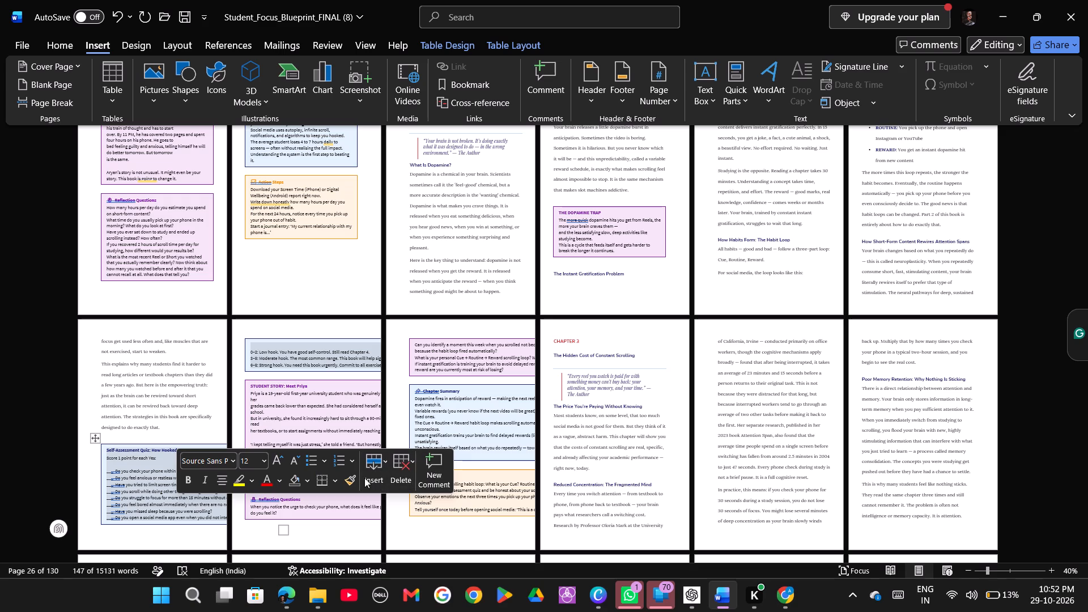
left_click(333, 481)
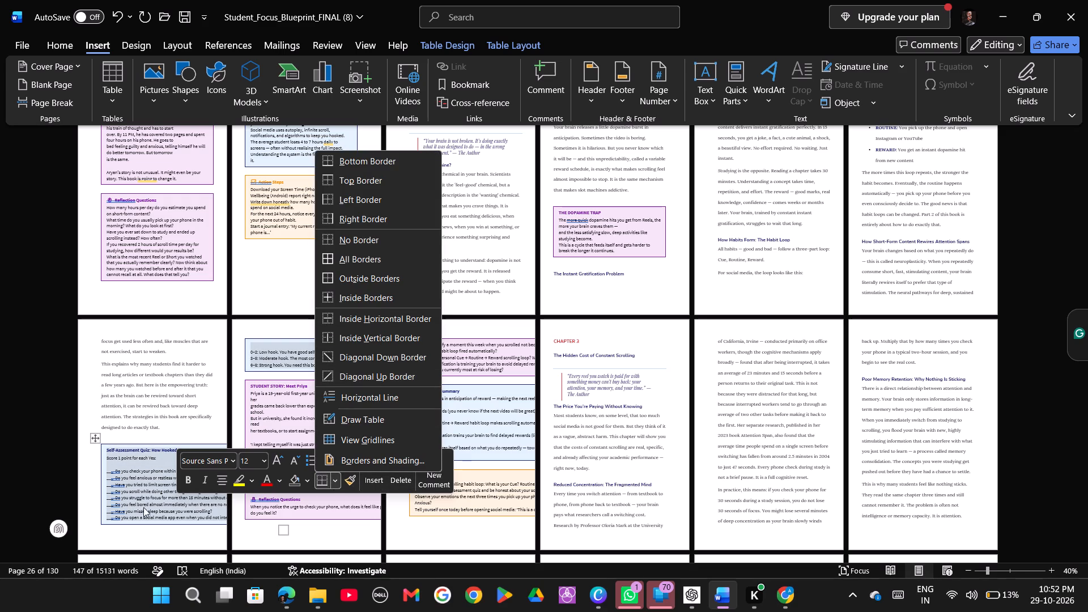
left_click(164, 542)
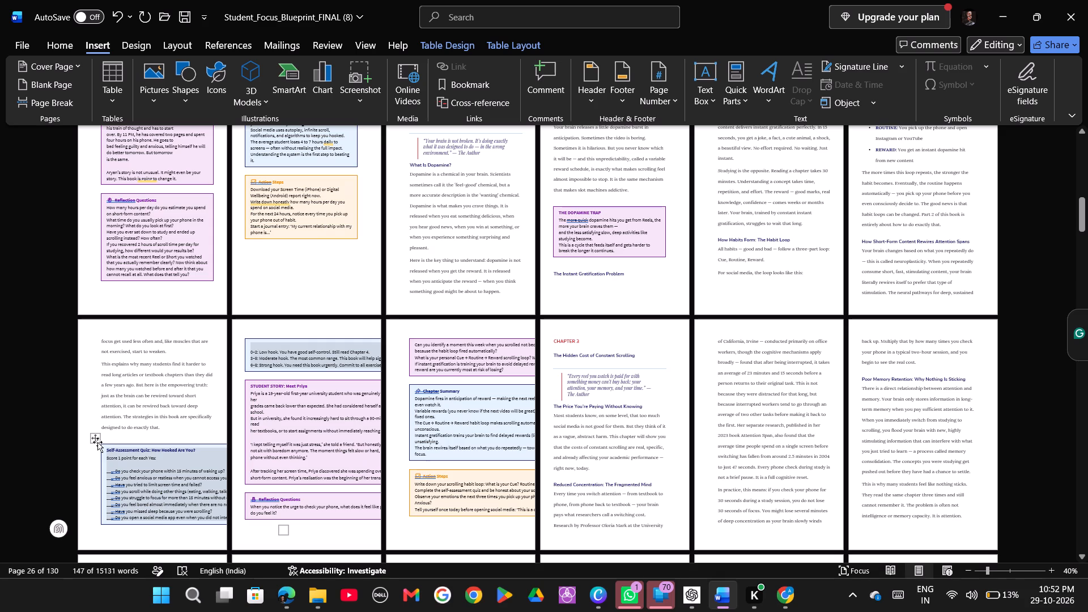
right_click(96, 441)
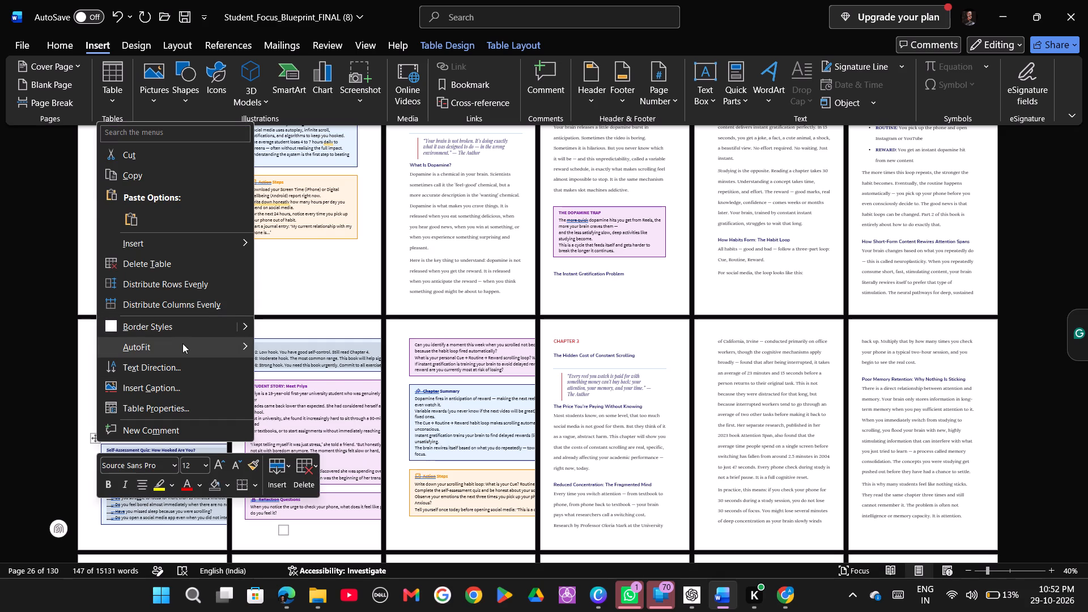
left_click(275, 367)
left_click(687, 595)
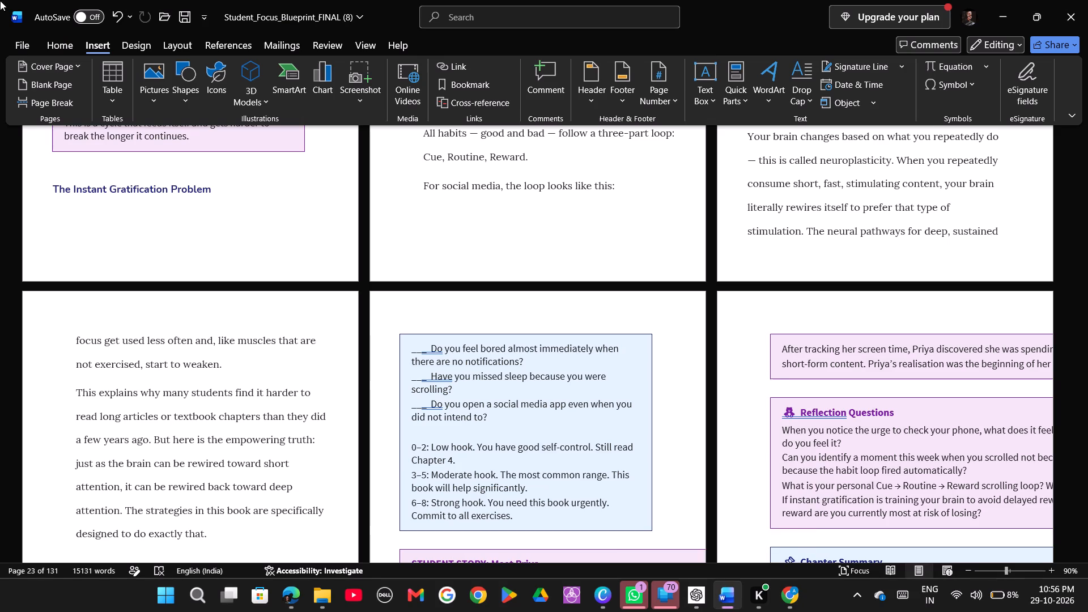
left_click(23, 45)
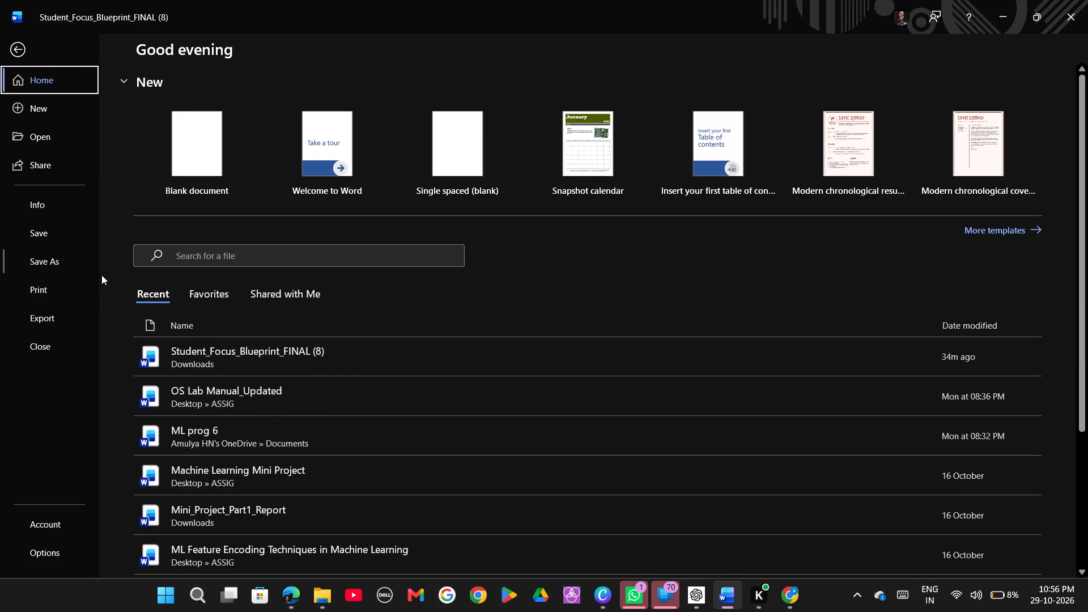
left_click(51, 550)
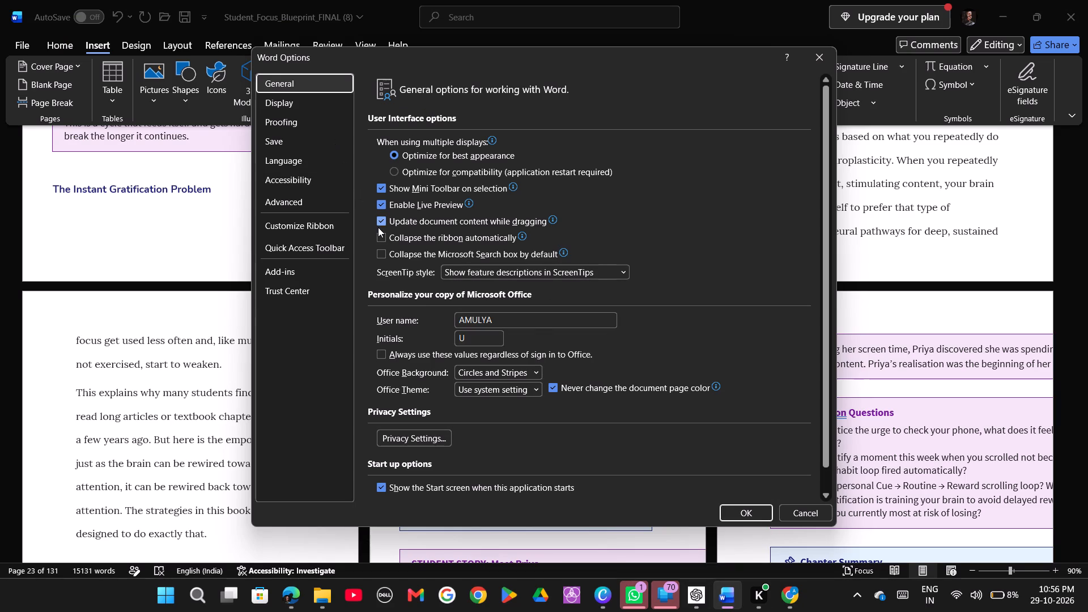
left_click(317, 108)
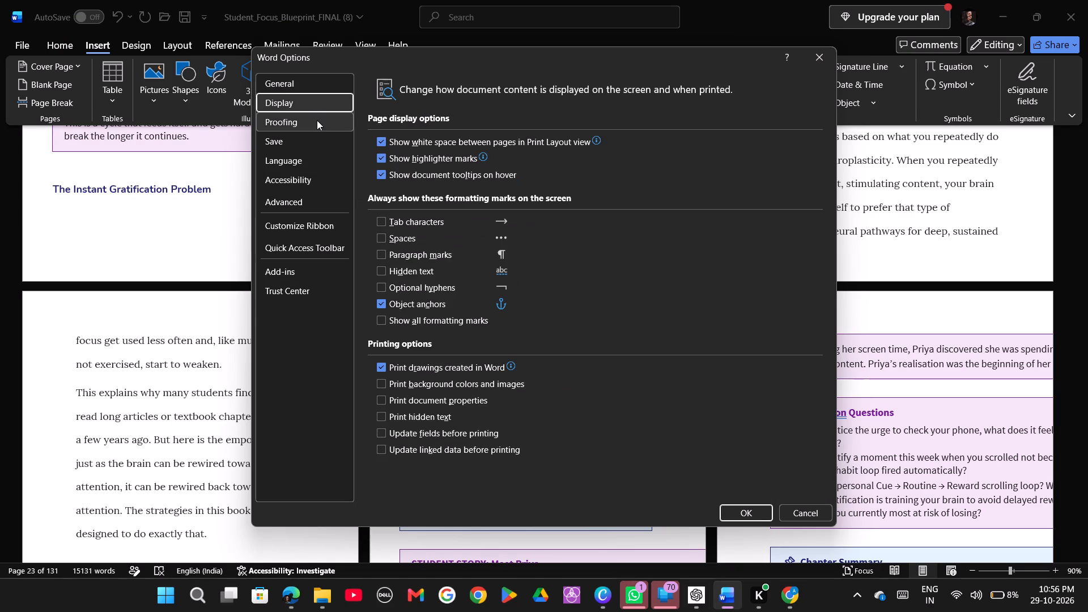
left_click(317, 120)
left_click(314, 174)
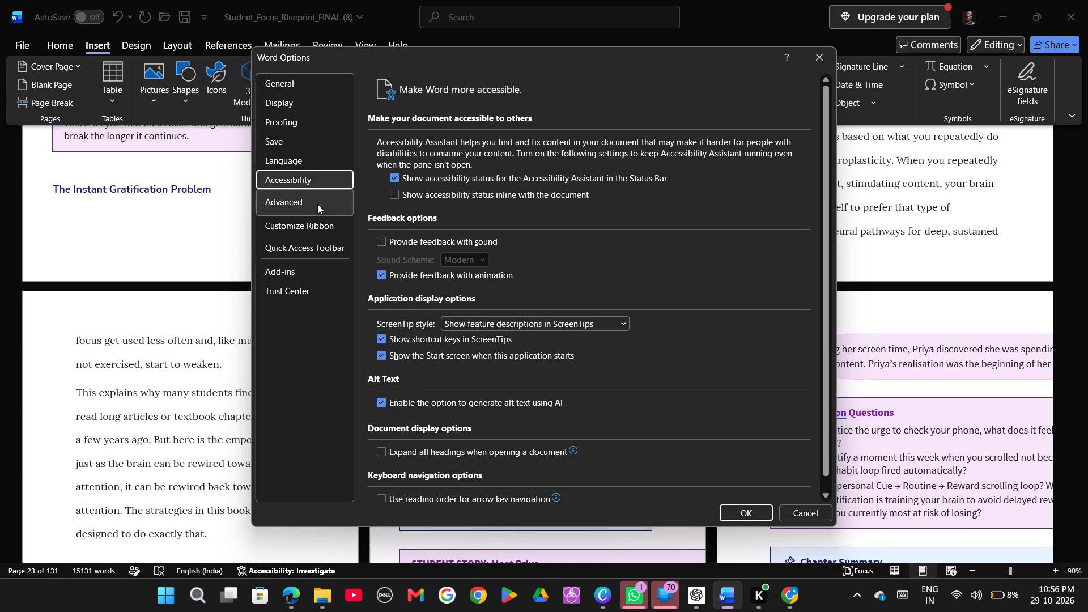
left_click(317, 225)
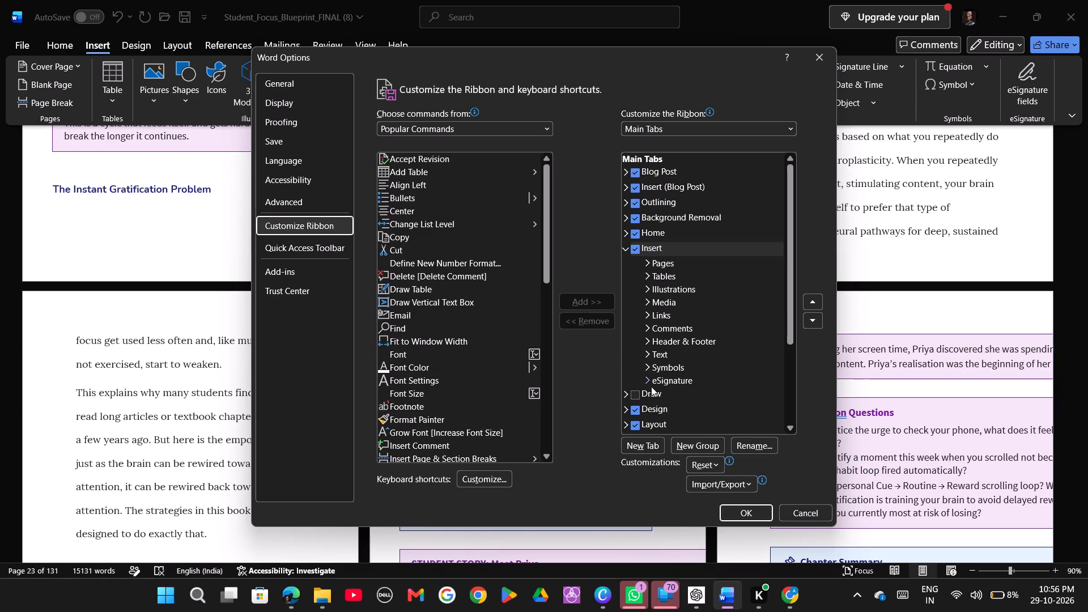
scroll(649, 397, "down", 3)
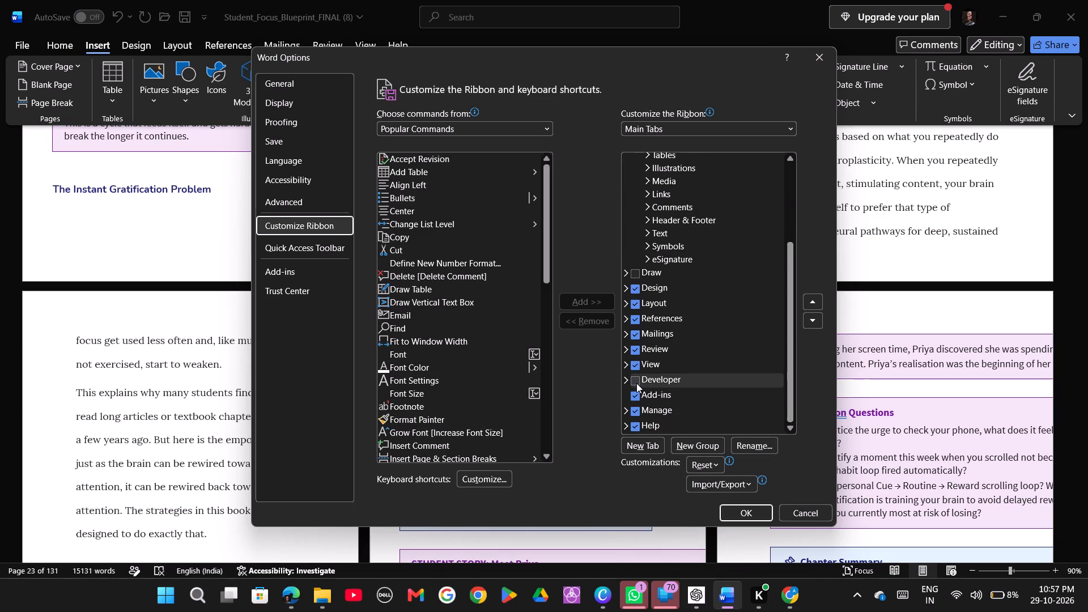
left_click(636, 383)
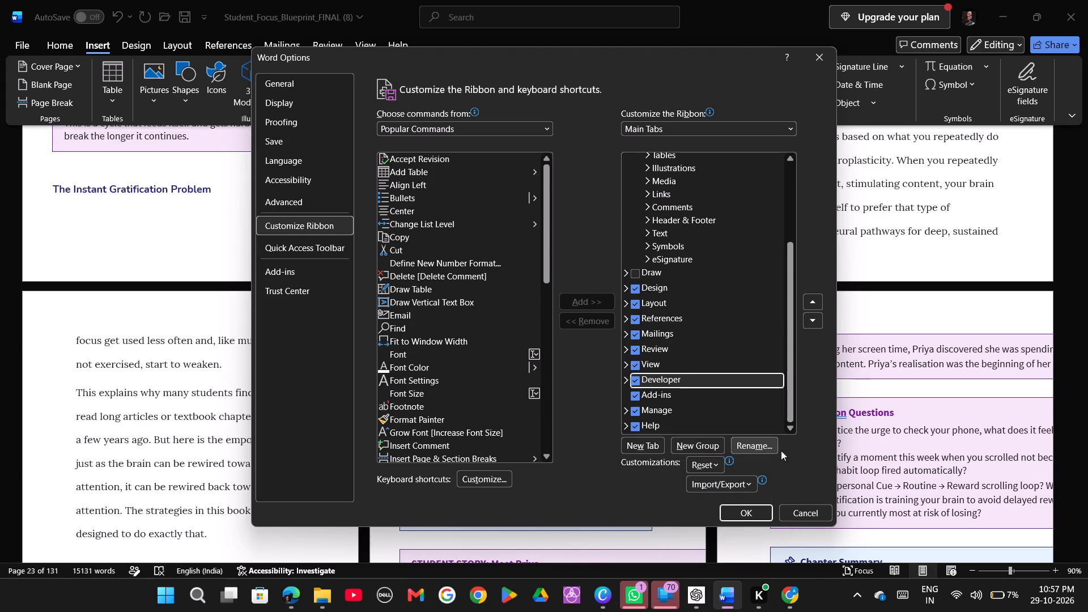
left_click(745, 515)
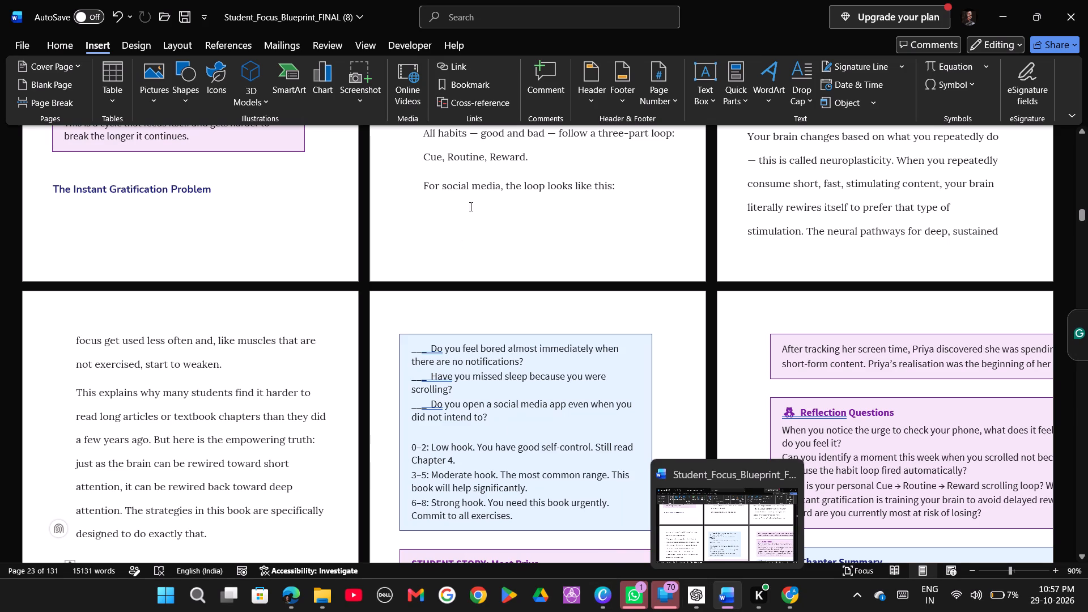
Open the Visual Basic editor from Word's developer tools.
left_click(407, 42)
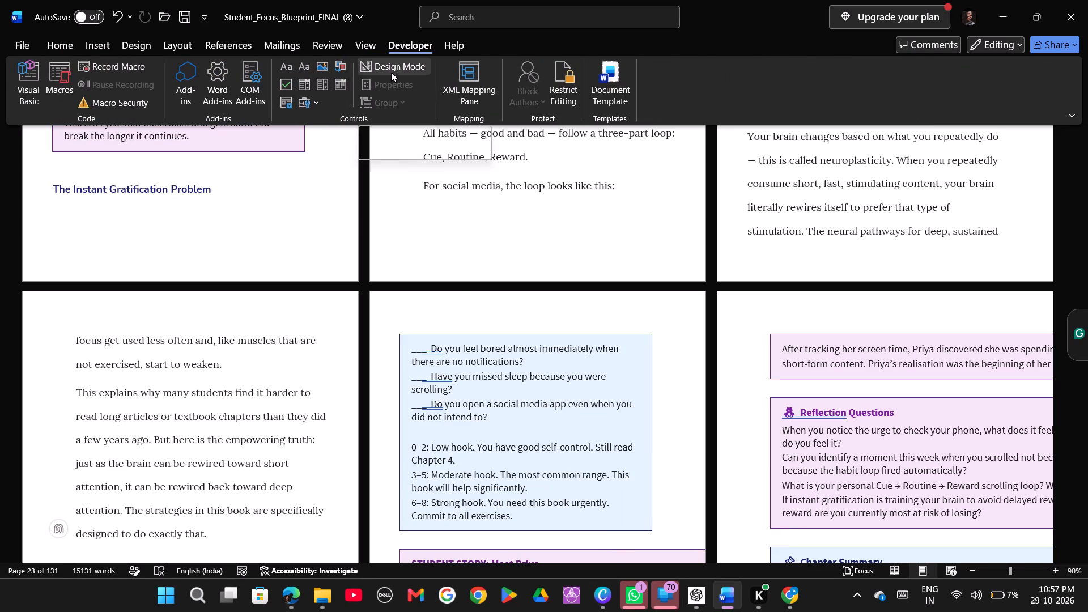
left_click(30, 71)
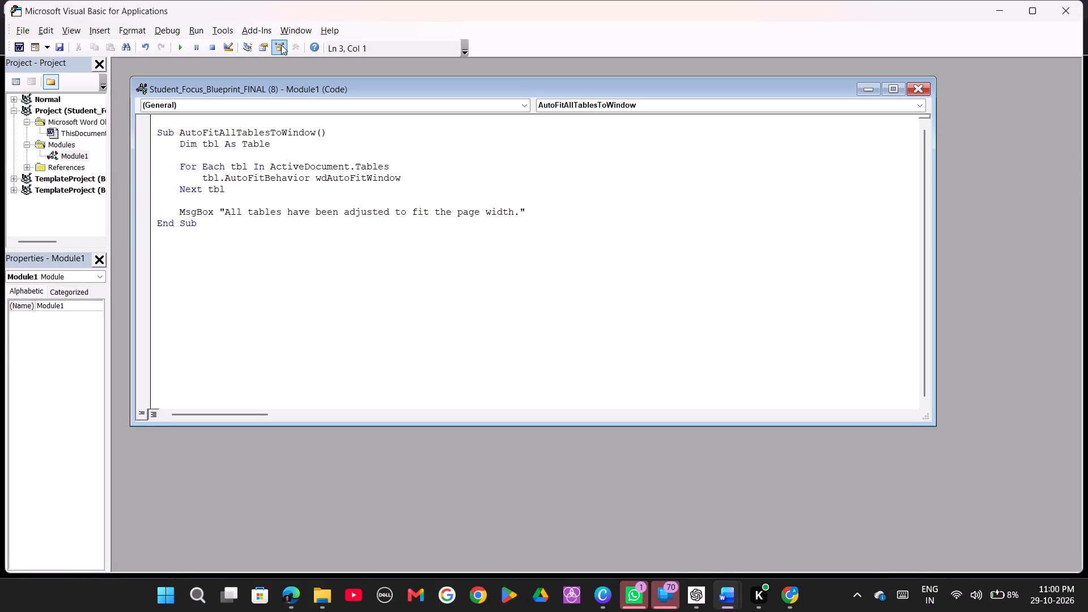
left_click(192, 29)
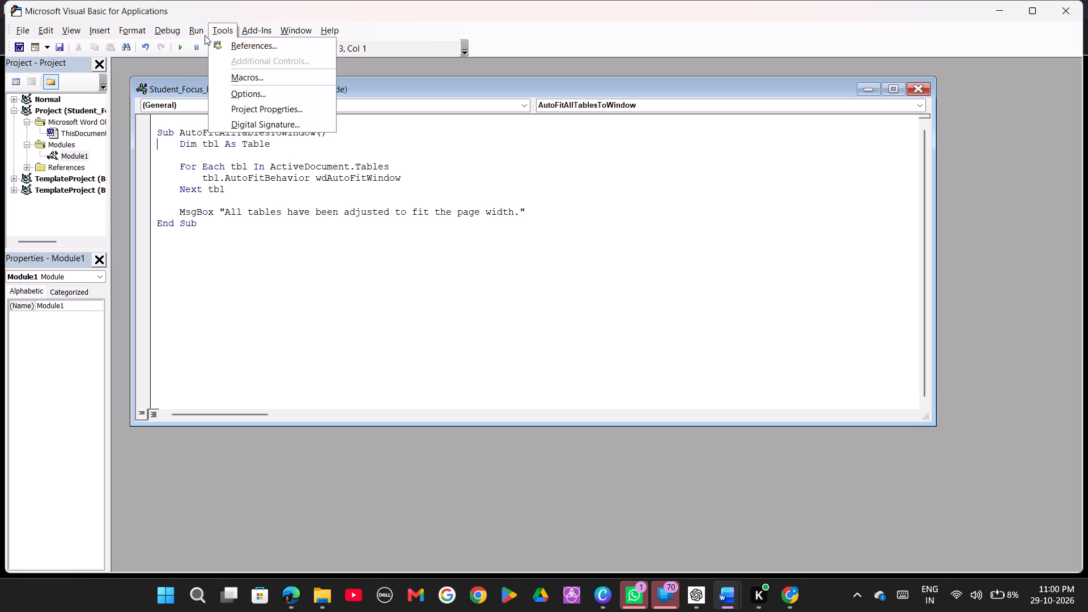
left_click(199, 41)
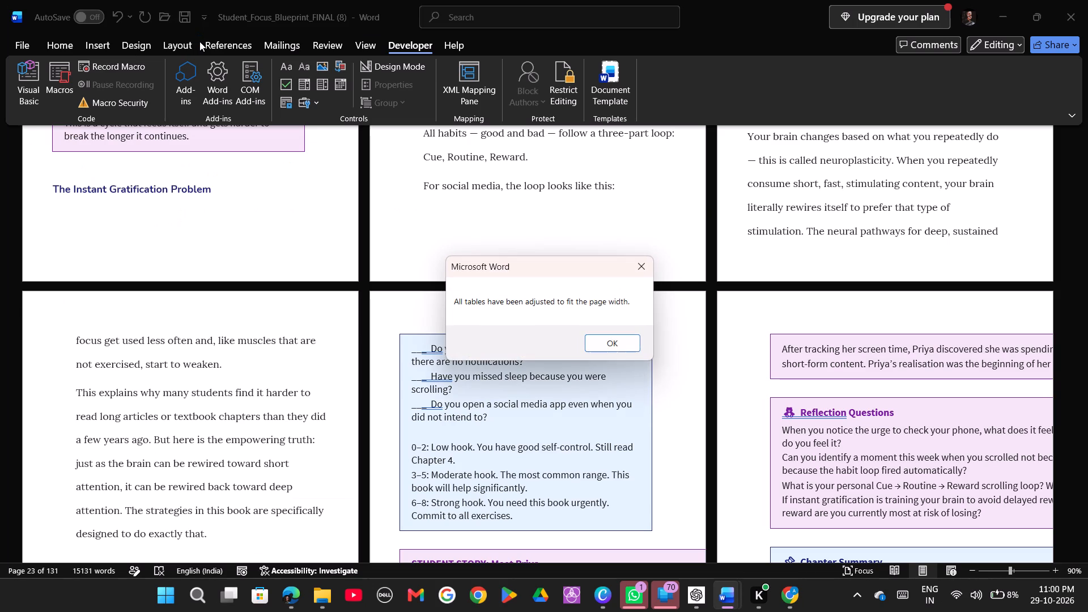
left_click(607, 344)
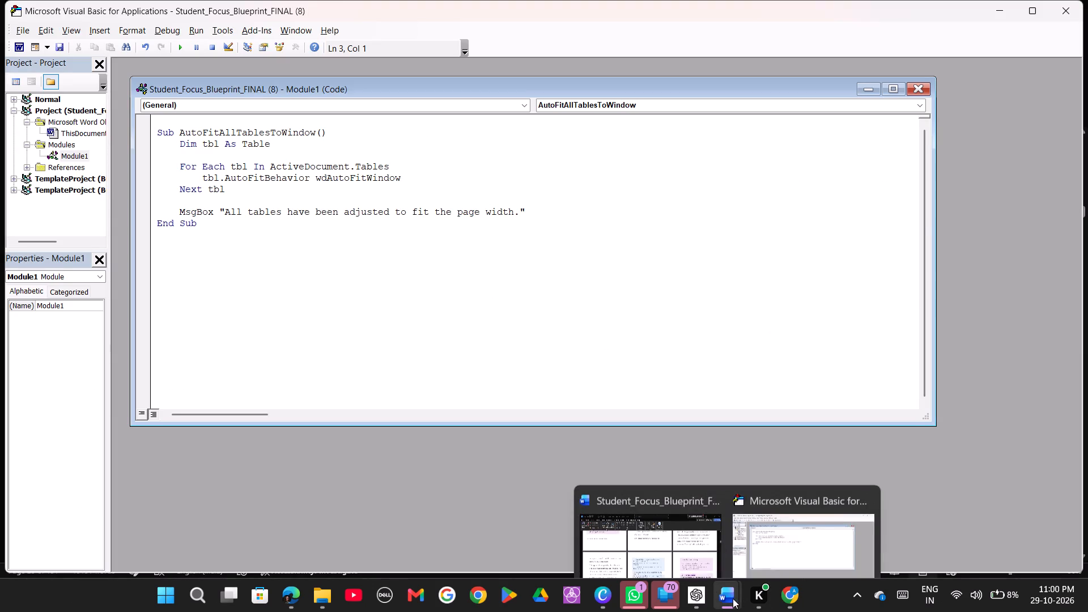
Return to the Word manuscript and examine how the tables and coloured boxes fit the page margins, through to the Bonus Section.
left_click(682, 547)
scroll(672, 313, "down", 4, "ctrl")
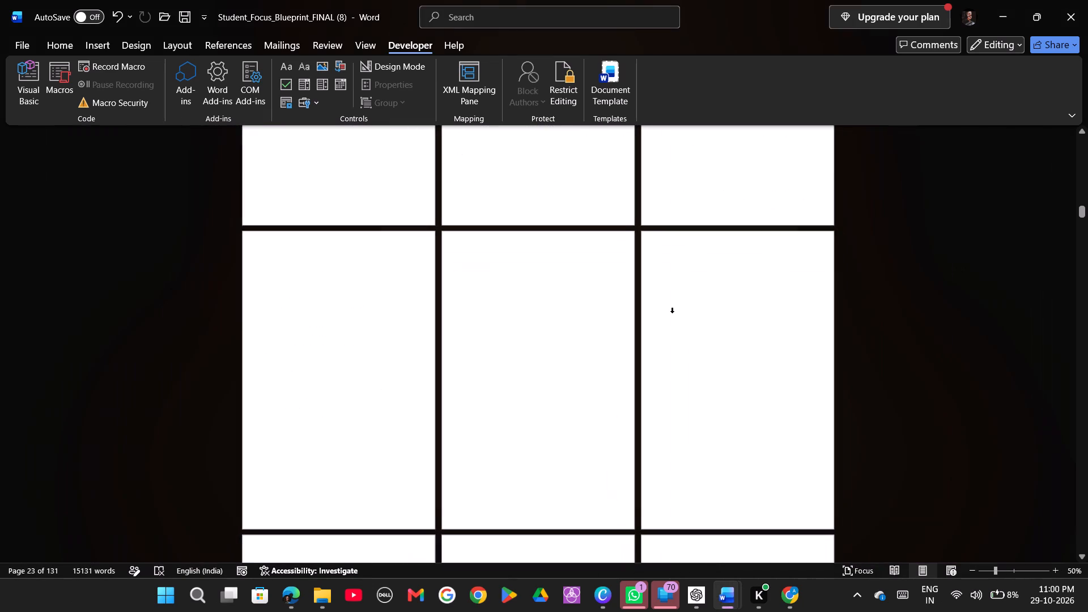
scroll(672, 313, "down", 7)
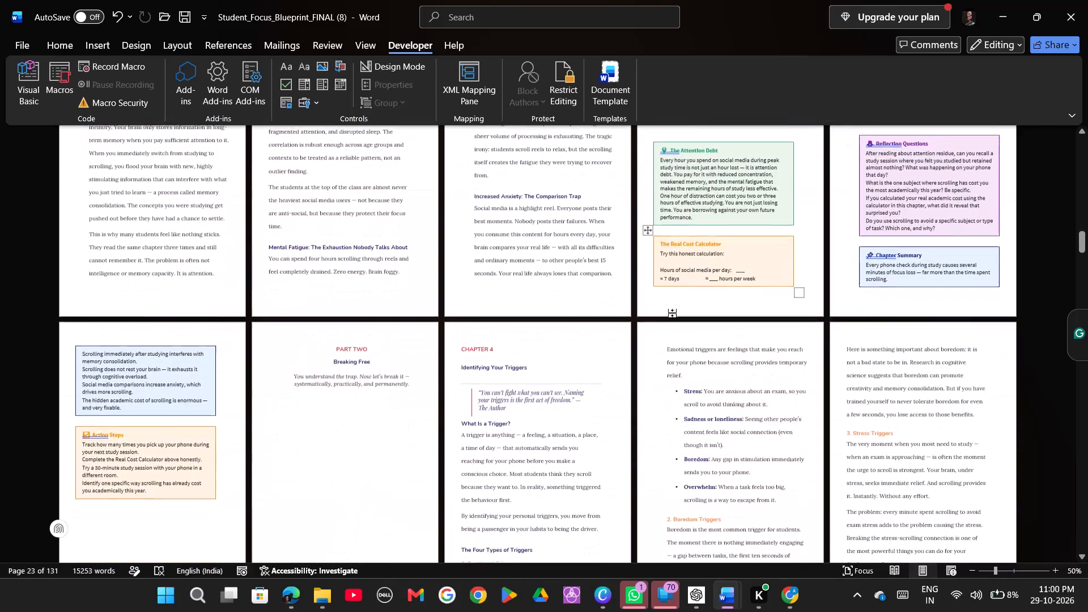
scroll(672, 313, "down", 8)
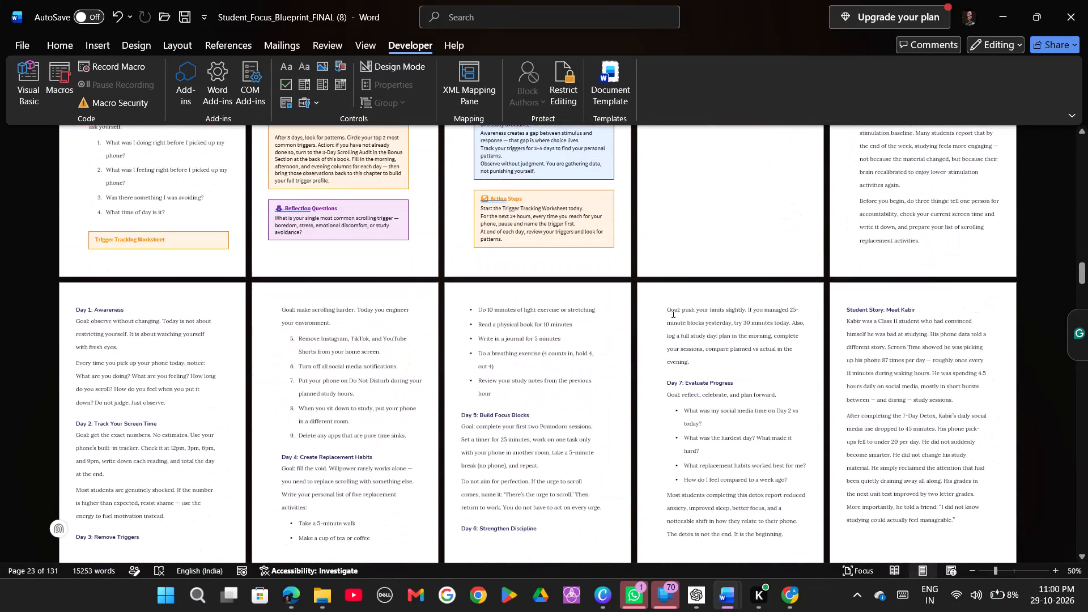
scroll(672, 313, "down", 12)
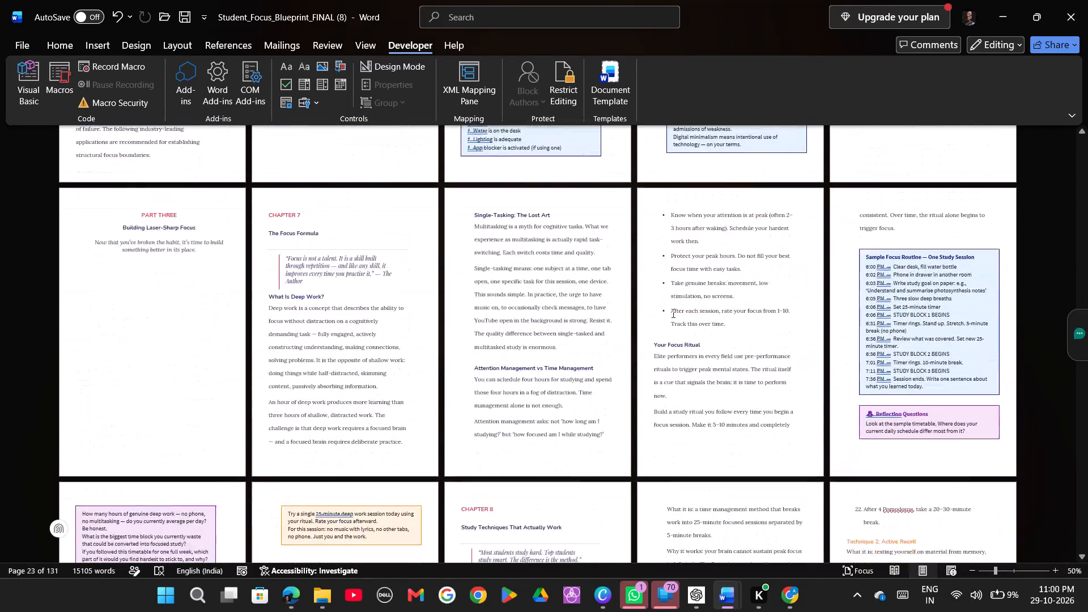
scroll(672, 313, "down", 11)
scroll(672, 313, "down", 18)
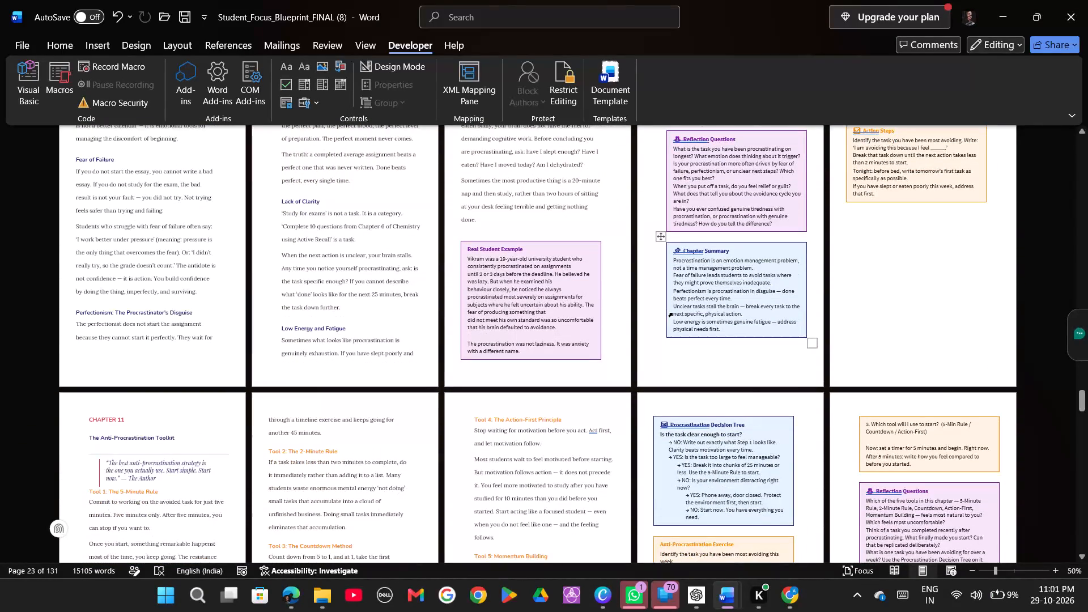
scroll(672, 313, "down", 20)
scroll(672, 313, "down", 11)
scroll(672, 313, "down", 17)
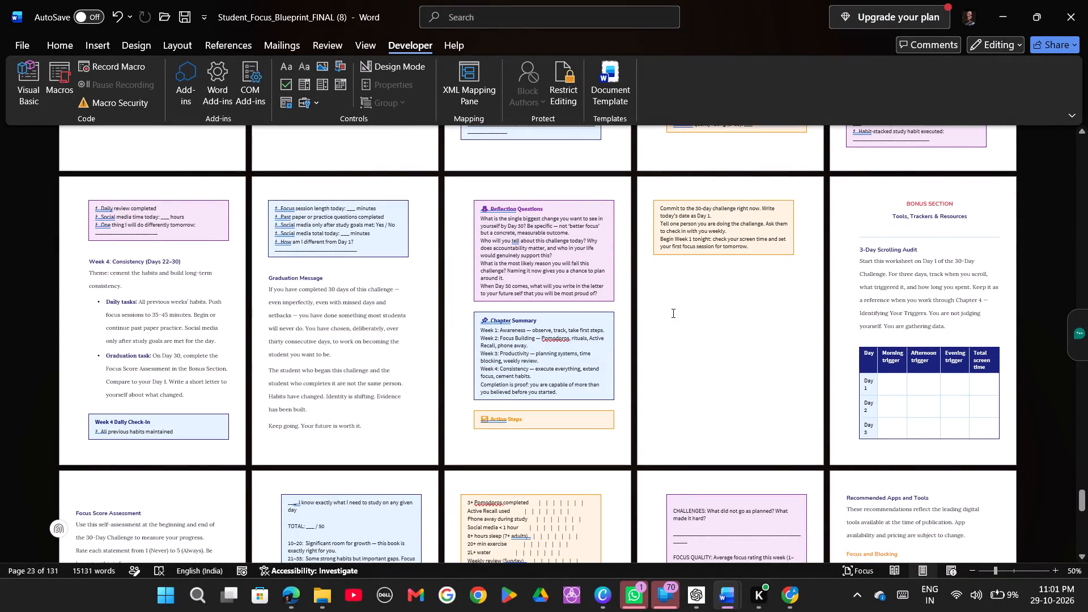
scroll(672, 313, "down", 3)
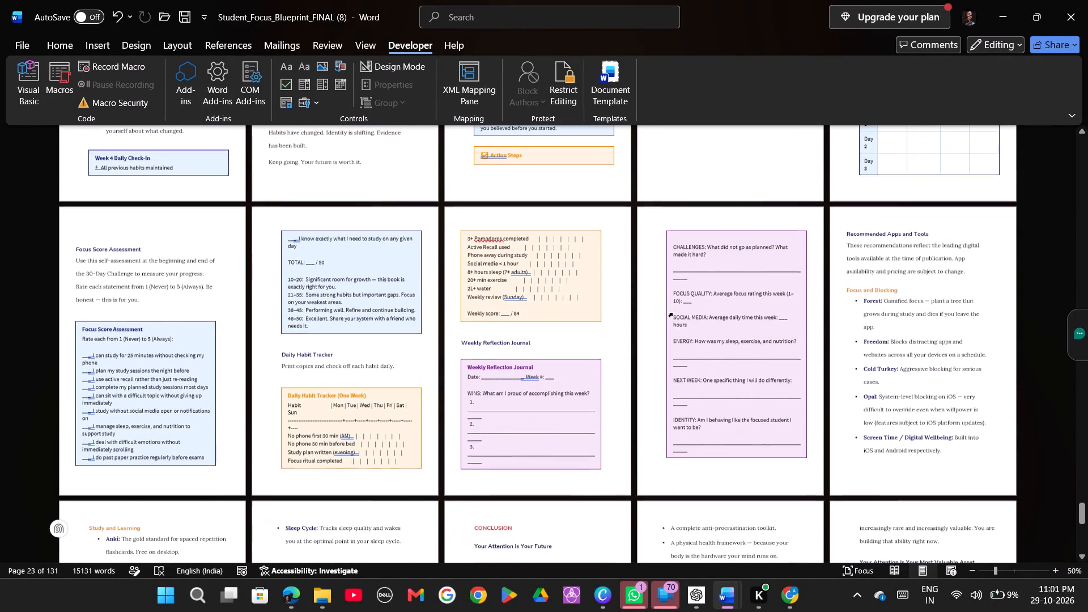
scroll(672, 313, "down", 1)
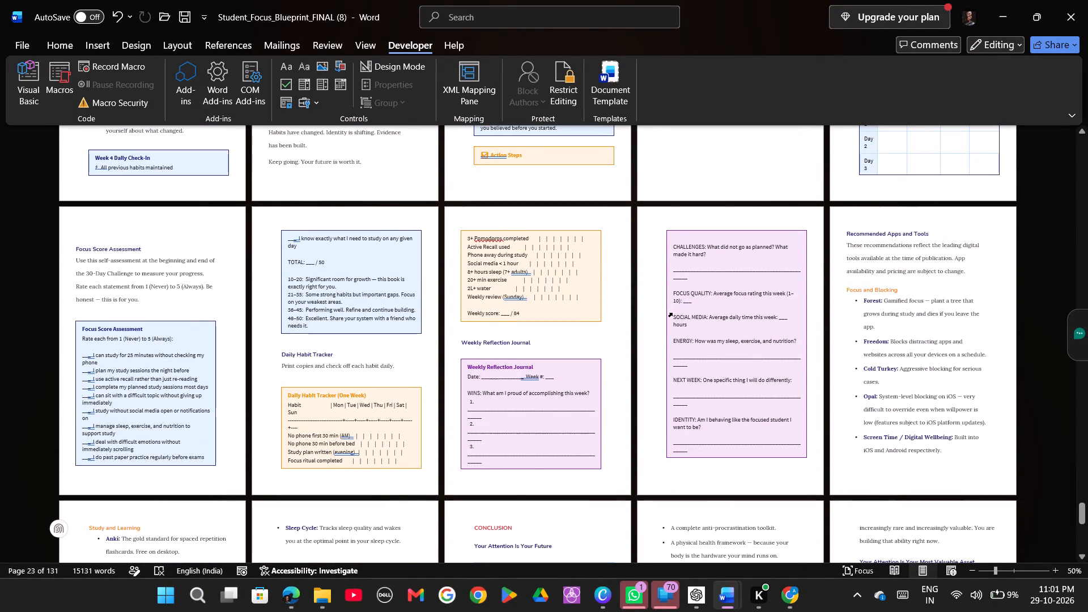
scroll(386, 441, "up", 2, "ctrl")
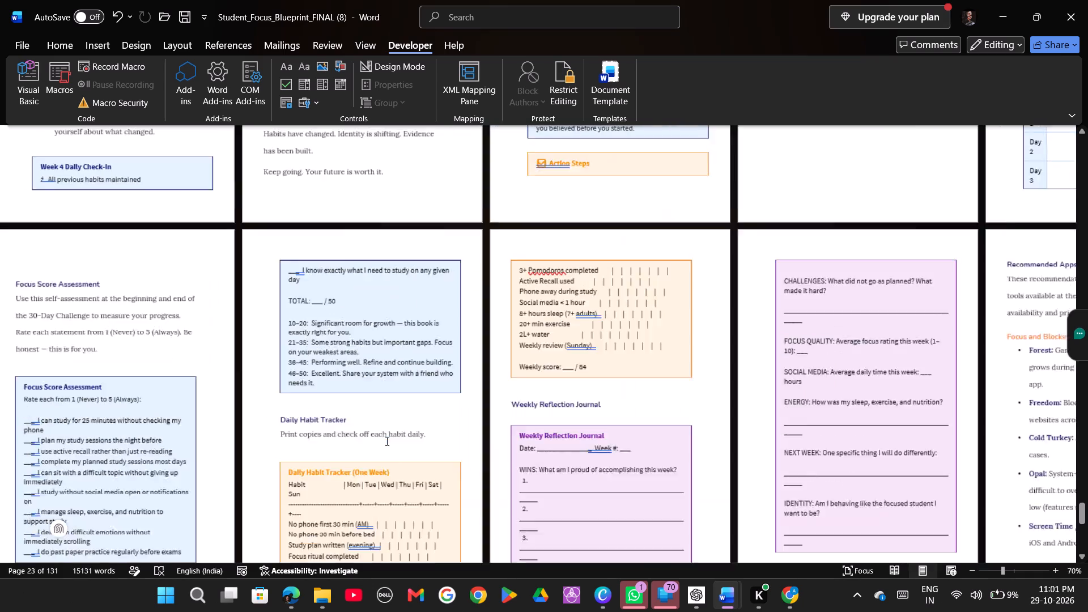
scroll(386, 441, "up", 4, "ctrl")
scroll(386, 441, "down", 6)
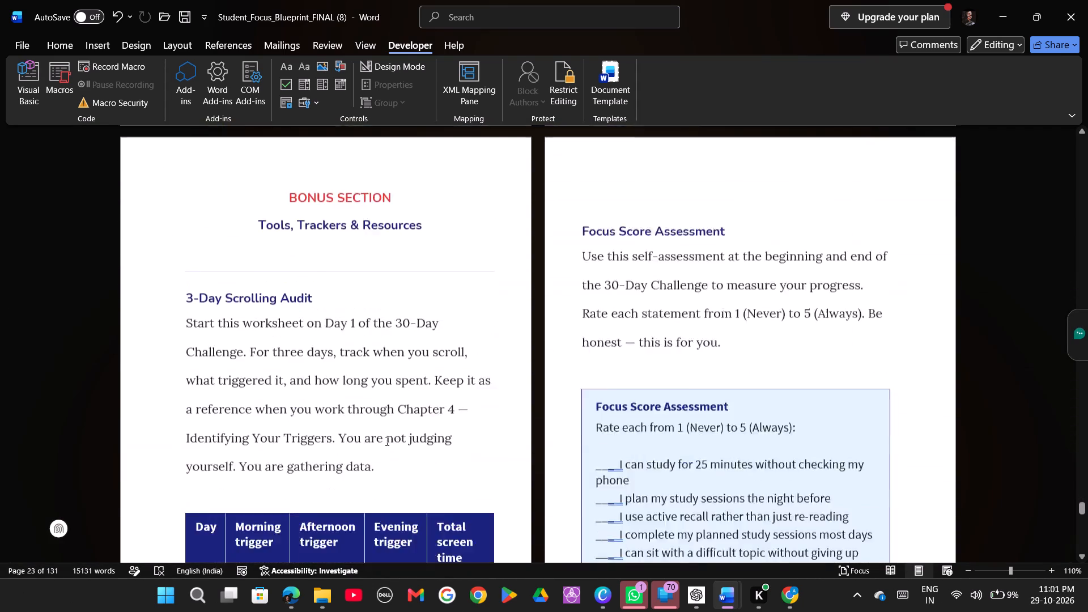
scroll(386, 441, "down", 1)
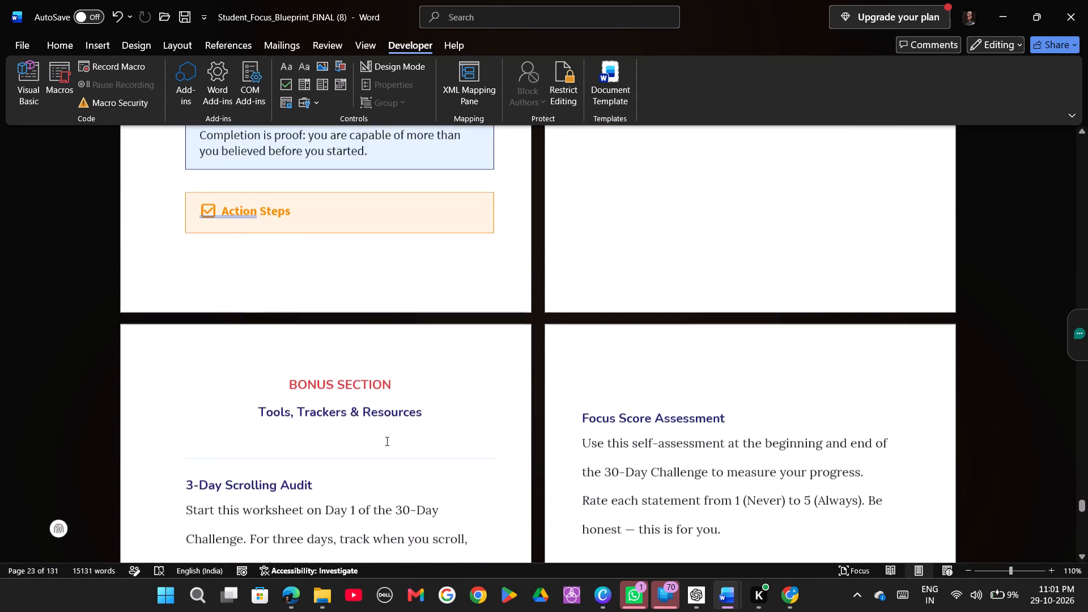
scroll(386, 441, "up", 3)
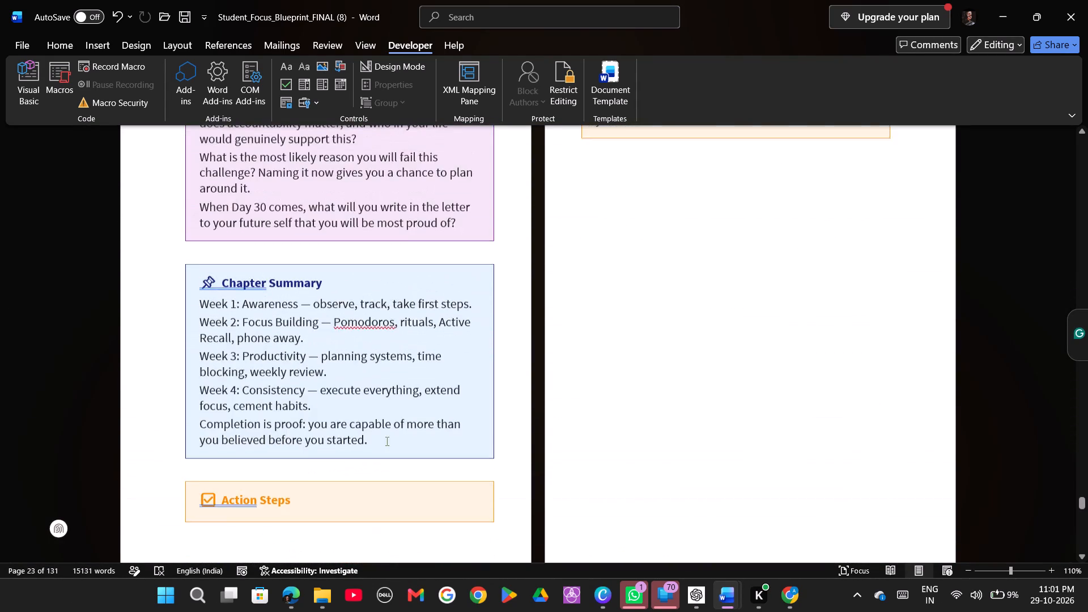
scroll(386, 441, "up", 2)
scroll(386, 441, "down", 9)
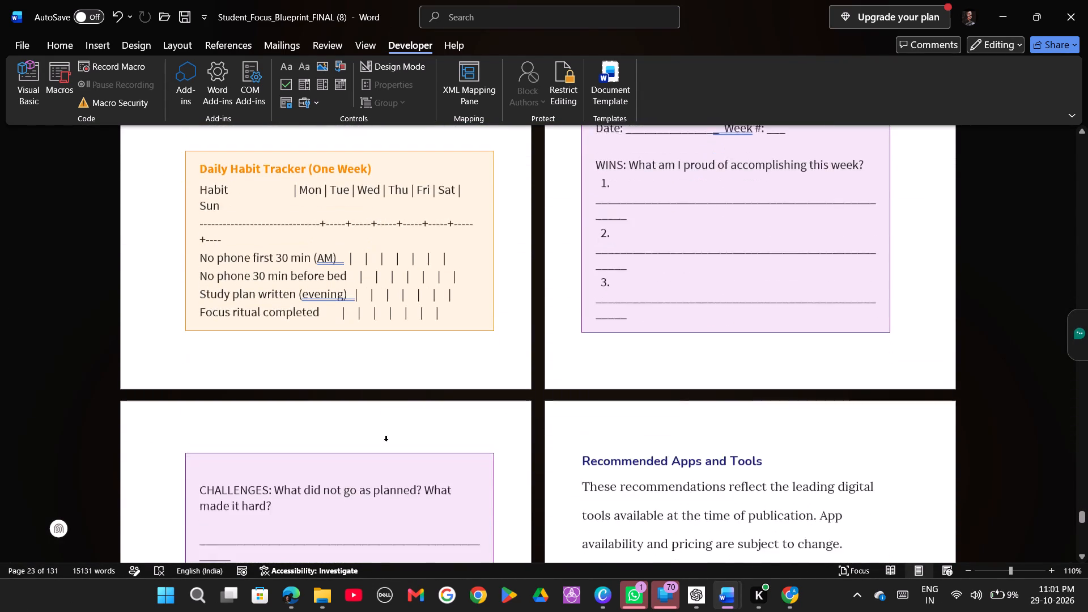
scroll(386, 441, "down", 6)
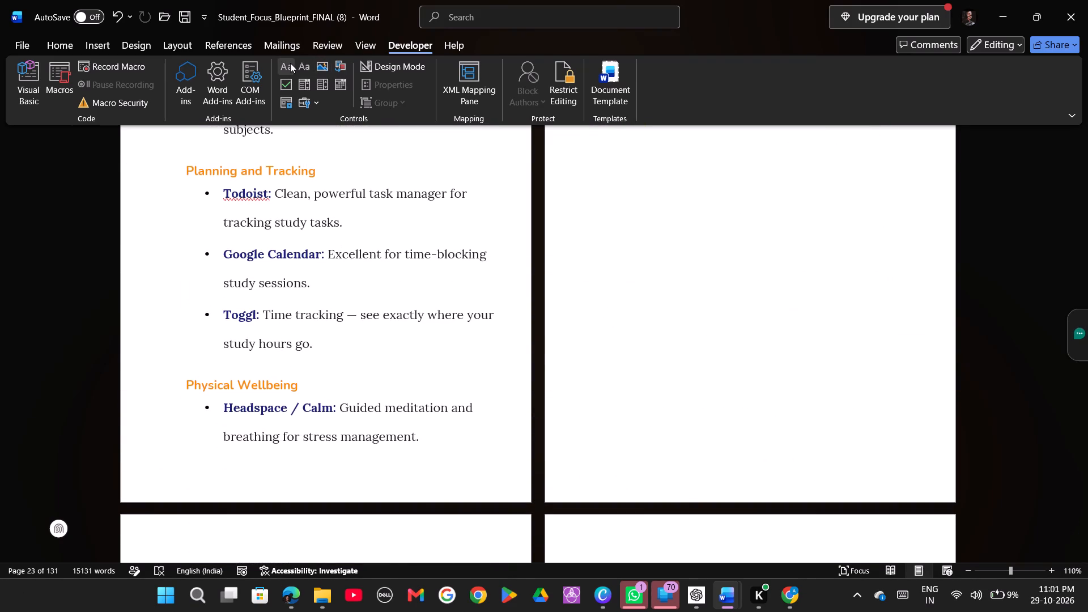
Turn on Design Mode and place the cursor on the blank page beside the Planning and Tracking section.
left_click(402, 73)
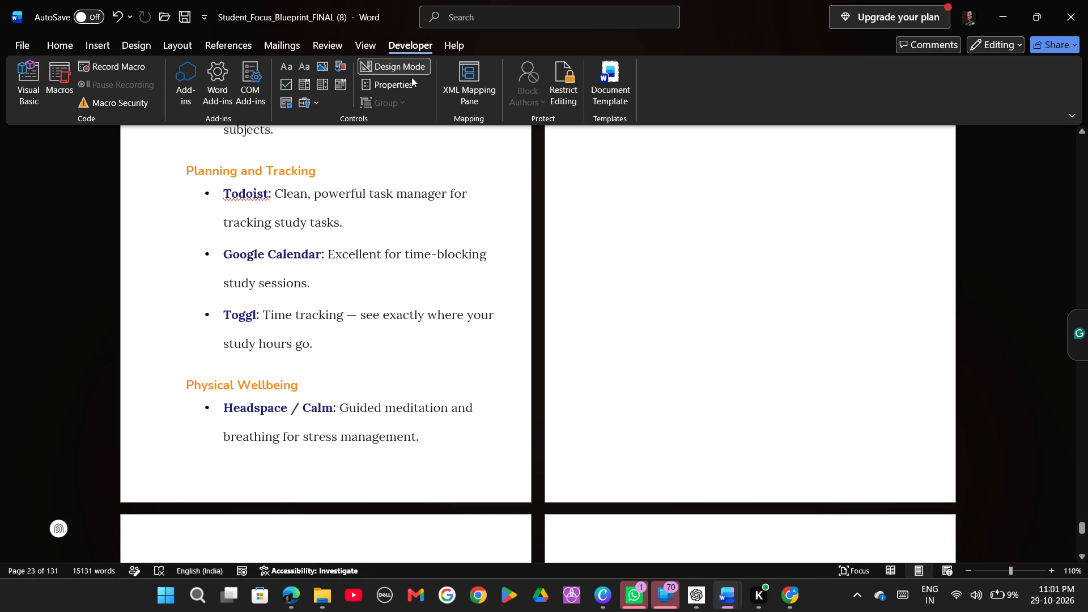
left_click_drag(584, 283, 679, 303)
left_click(679, 303)
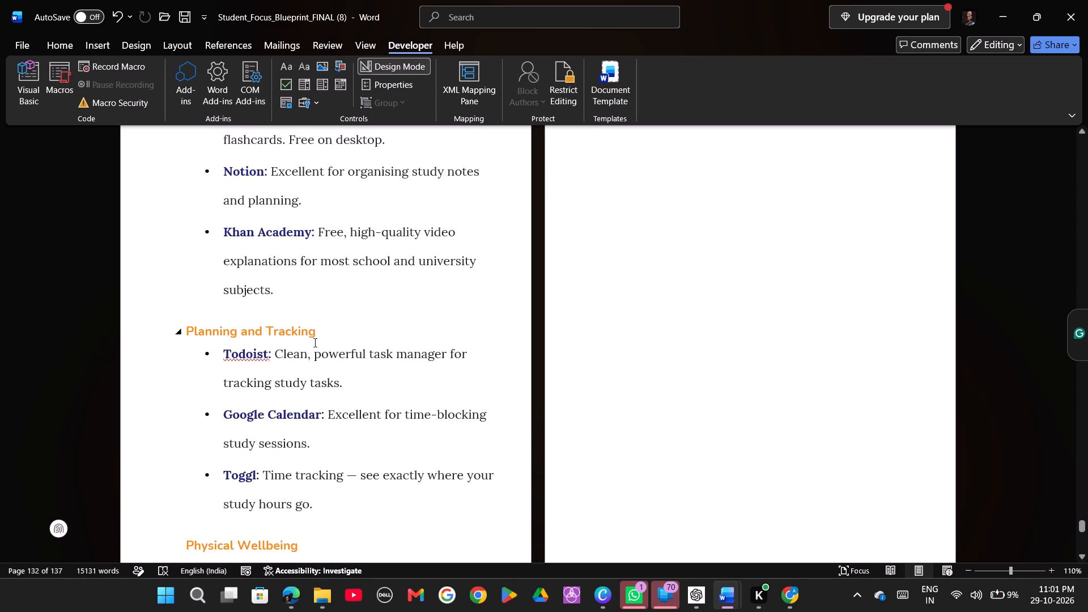
Open the document's control properties and turn off Design Mode.
left_click(401, 82)
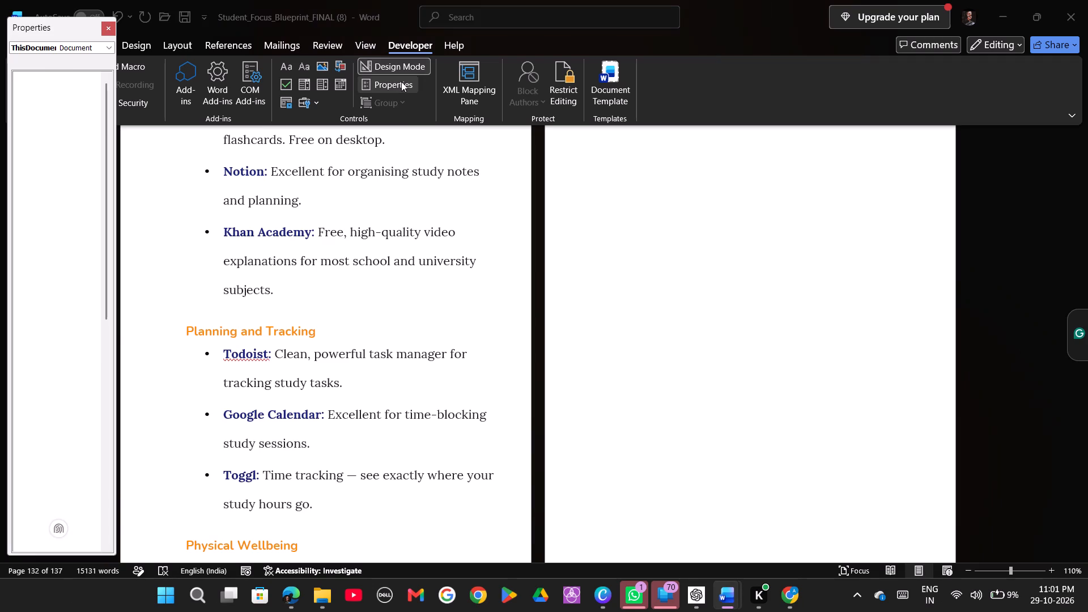
left_click(410, 65)
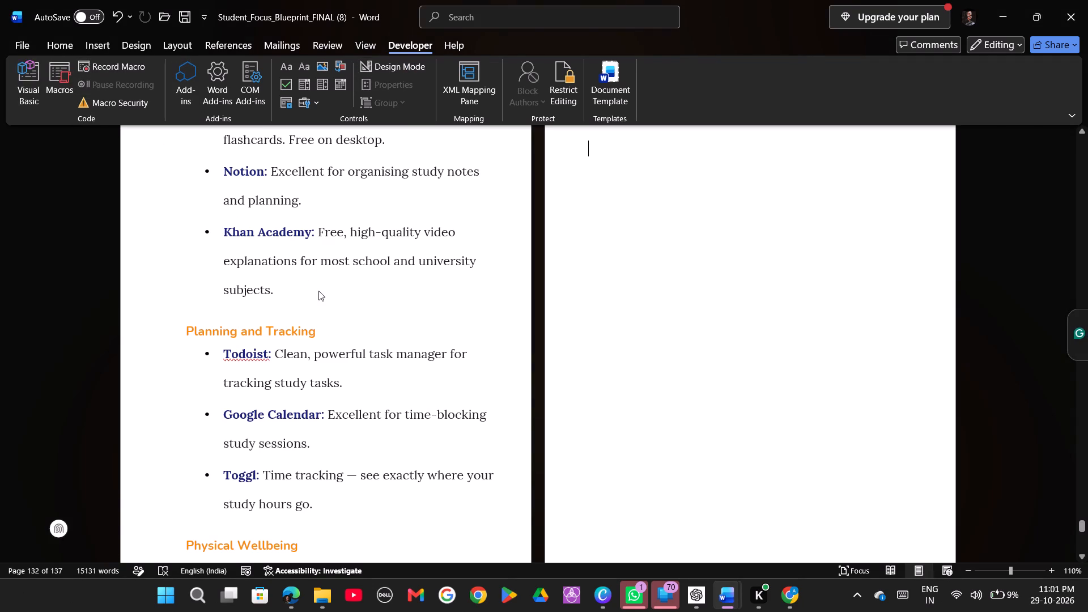
Examine the end of the bonus section and the Conclusion pages through to the closing line of the book.
scroll(318, 291, "down", 2)
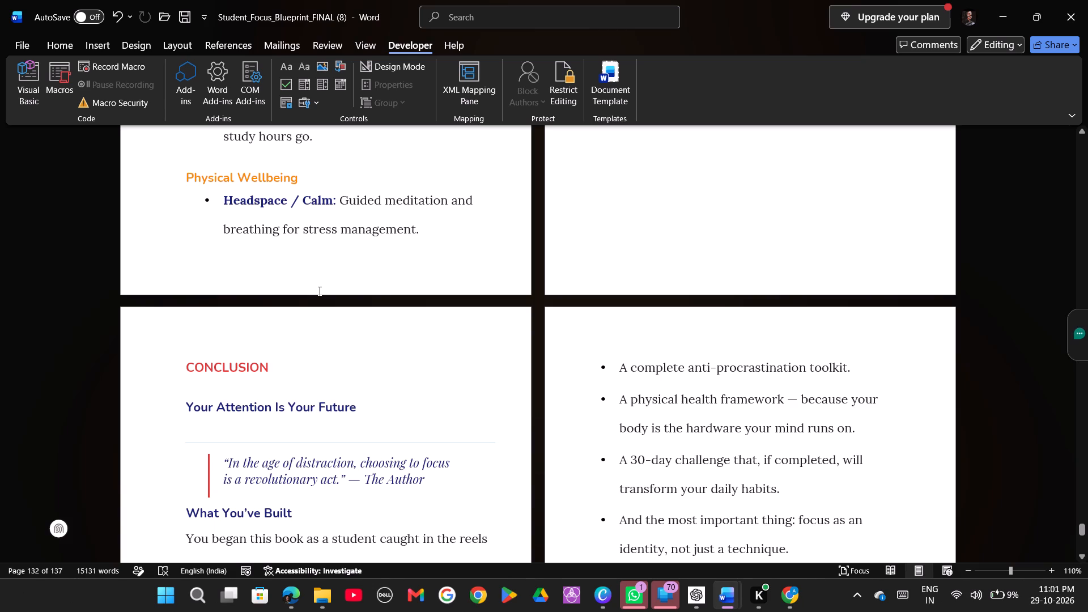
scroll(318, 291, "down", 4)
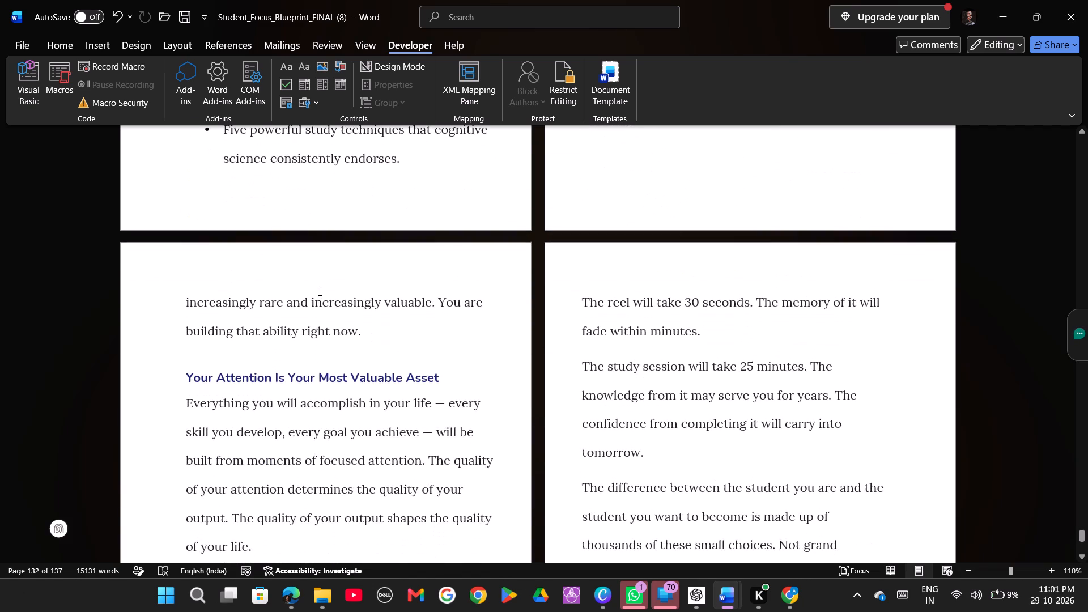
scroll(318, 291, "down", 4)
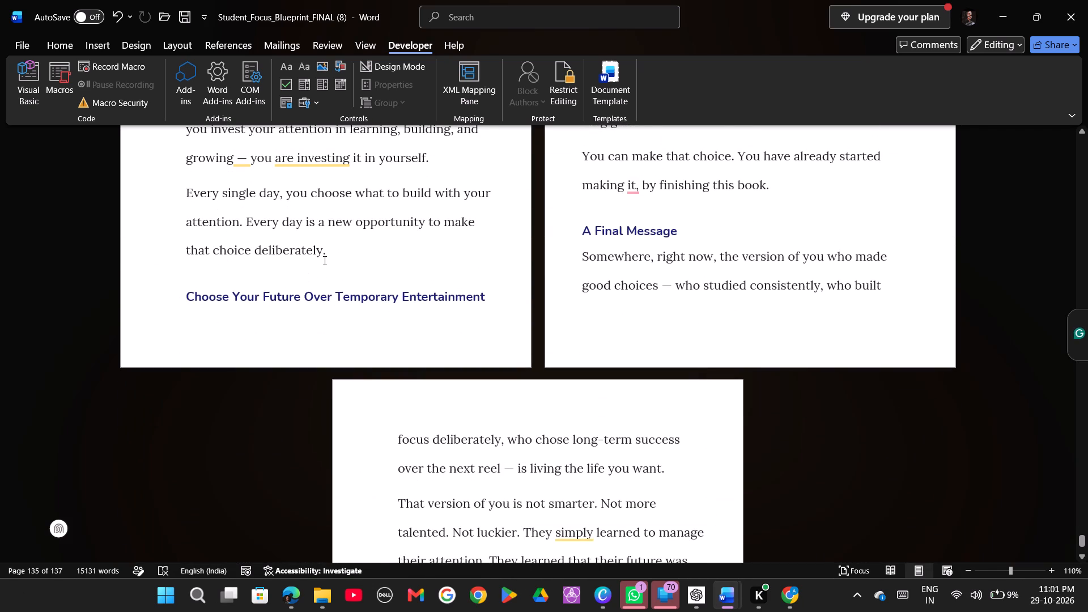
scroll(324, 260, "down", 3)
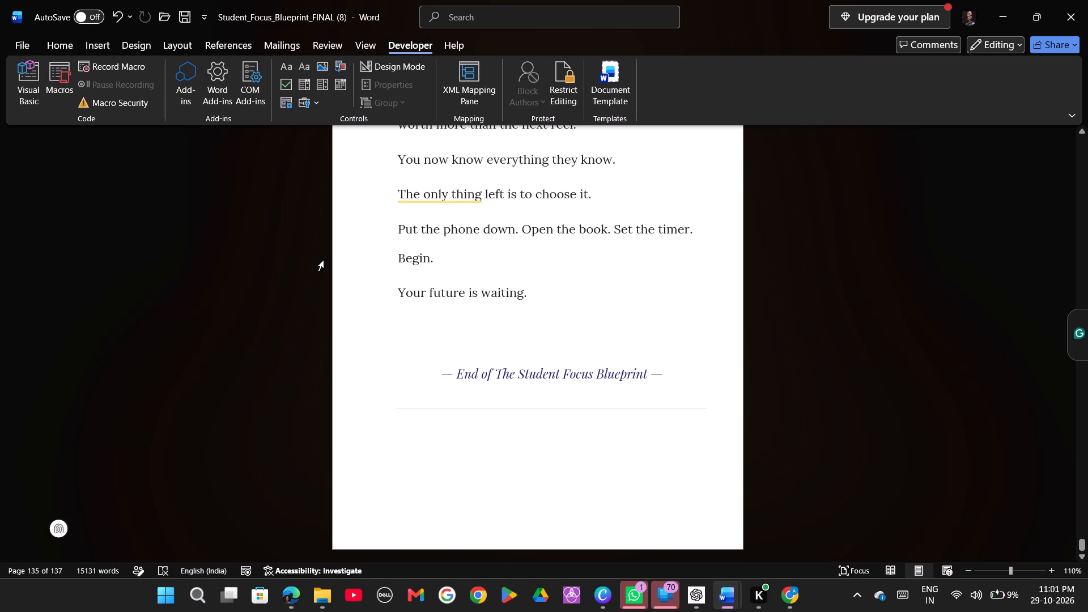
Recolour the whole title "THE STUDENT FOCUS BLUEPRINT" on the title page with the darkest Blue, Accent 1 theme shade.
scroll(324, 260, "up", 14)
scroll(324, 260, "up", 20)
scroll(324, 260, "up", 20)
scroll(324, 260, "up", 20)
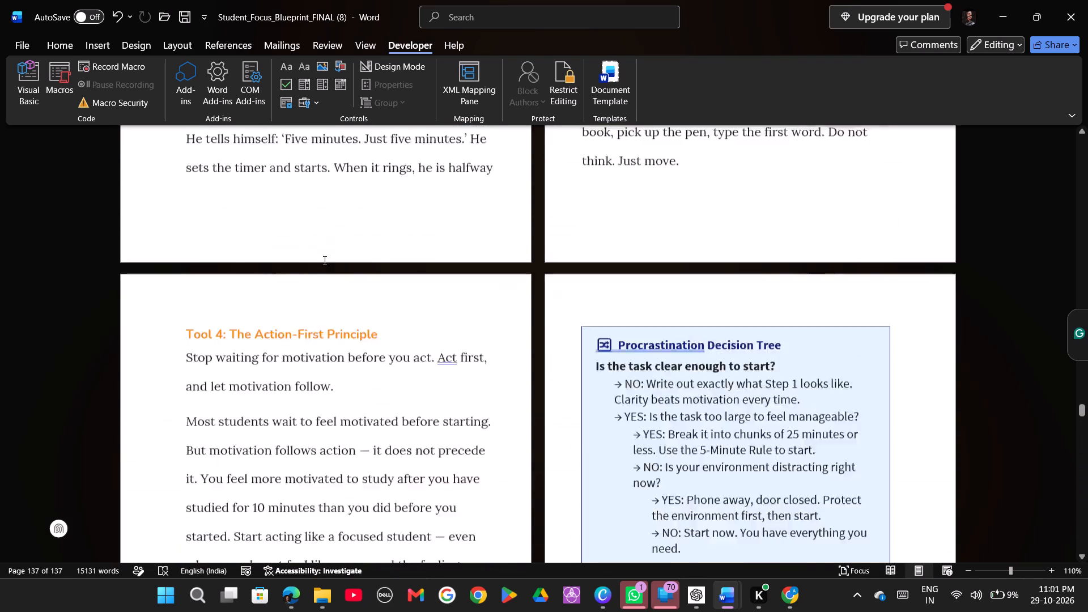
scroll(324, 260, "up", 11)
scroll(324, 260, "up", 16)
scroll(324, 260, "up", 11)
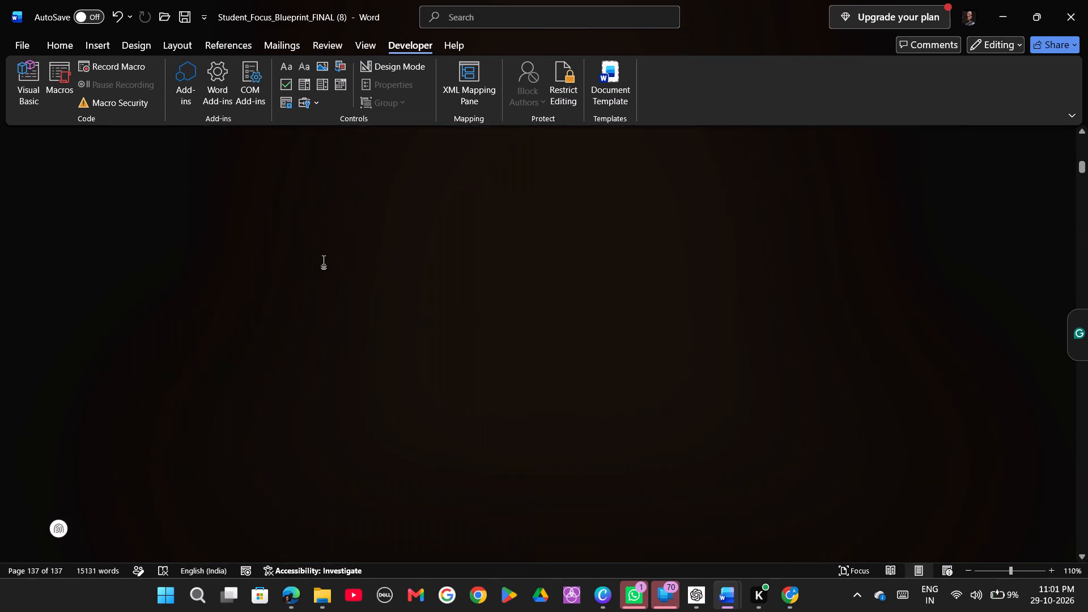
scroll(324, 260, "up", 7)
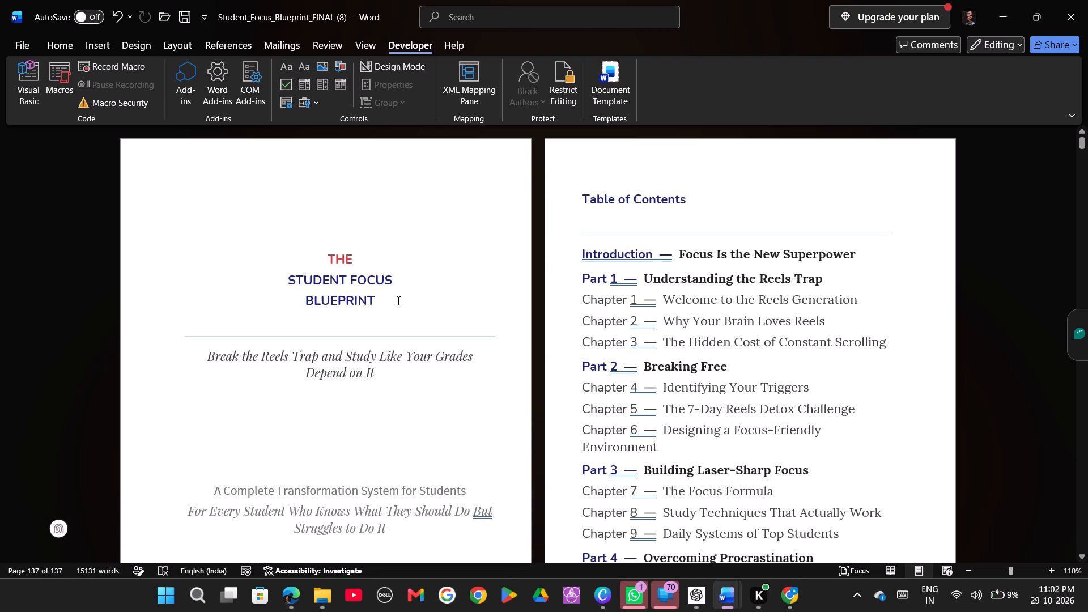
left_click_drag(383, 297, 312, 289)
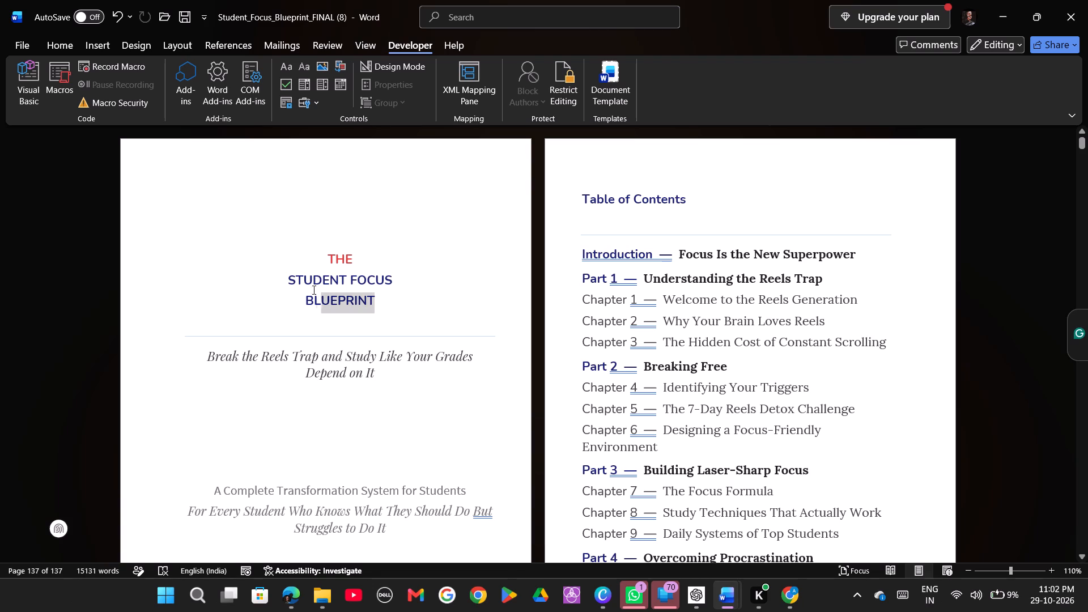
left_click_drag(312, 289, 294, 262)
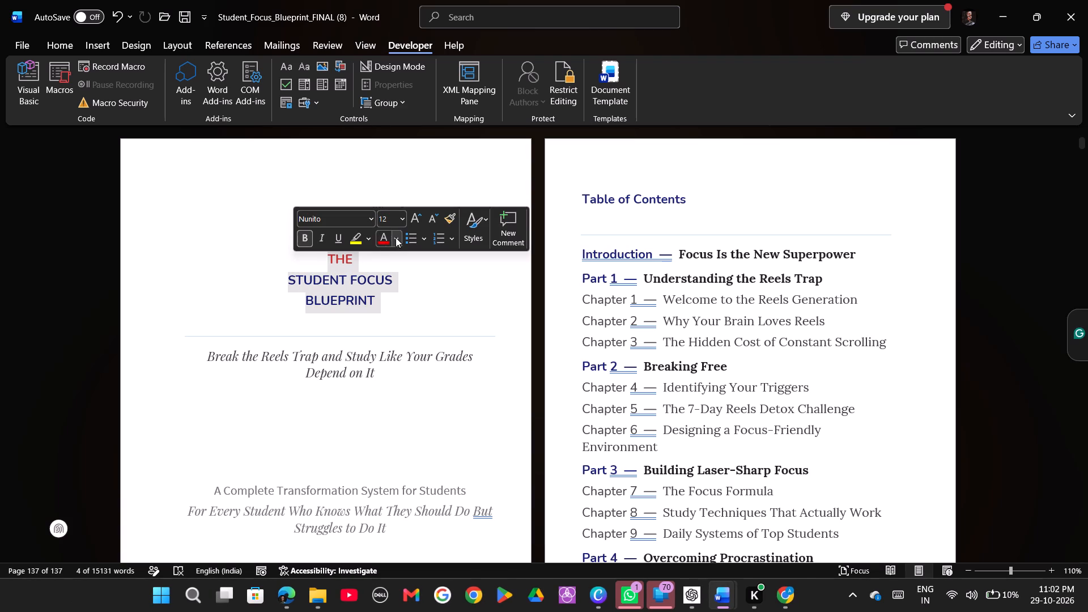
left_click(396, 237)
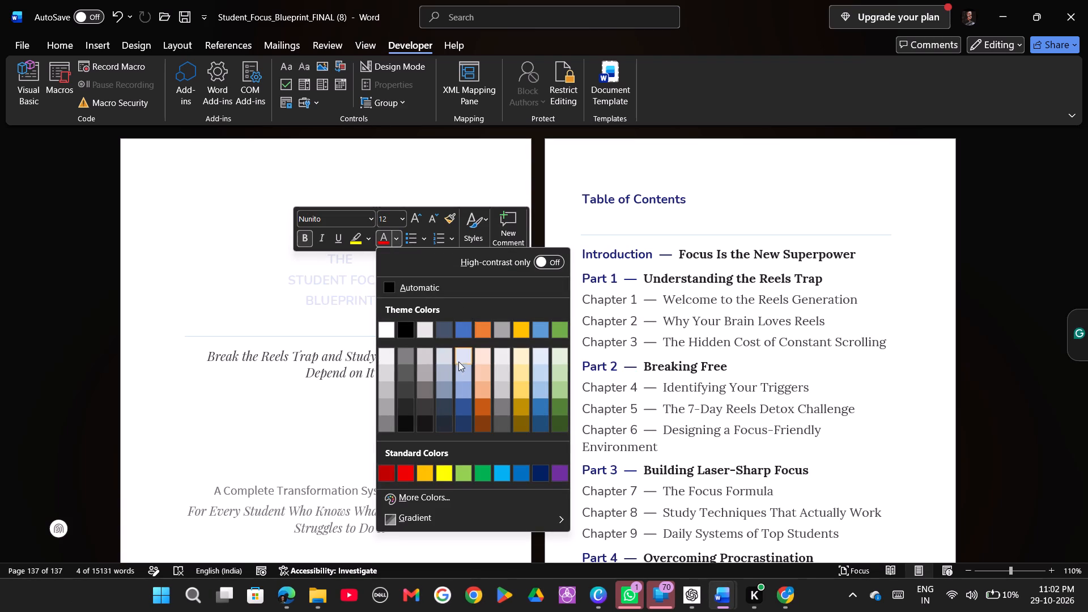
left_click(462, 427)
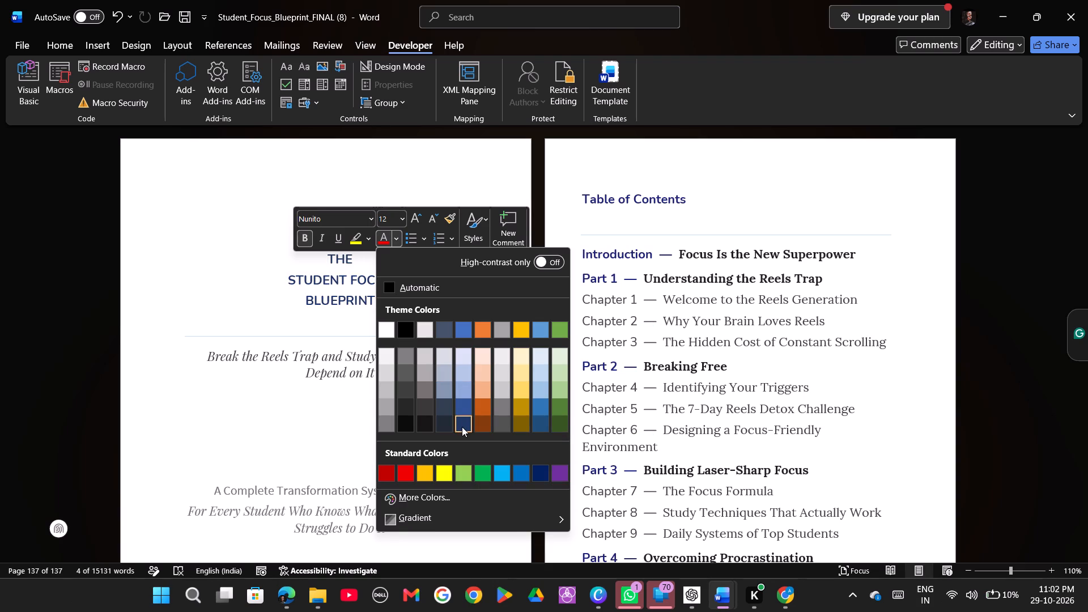
left_click(396, 409)
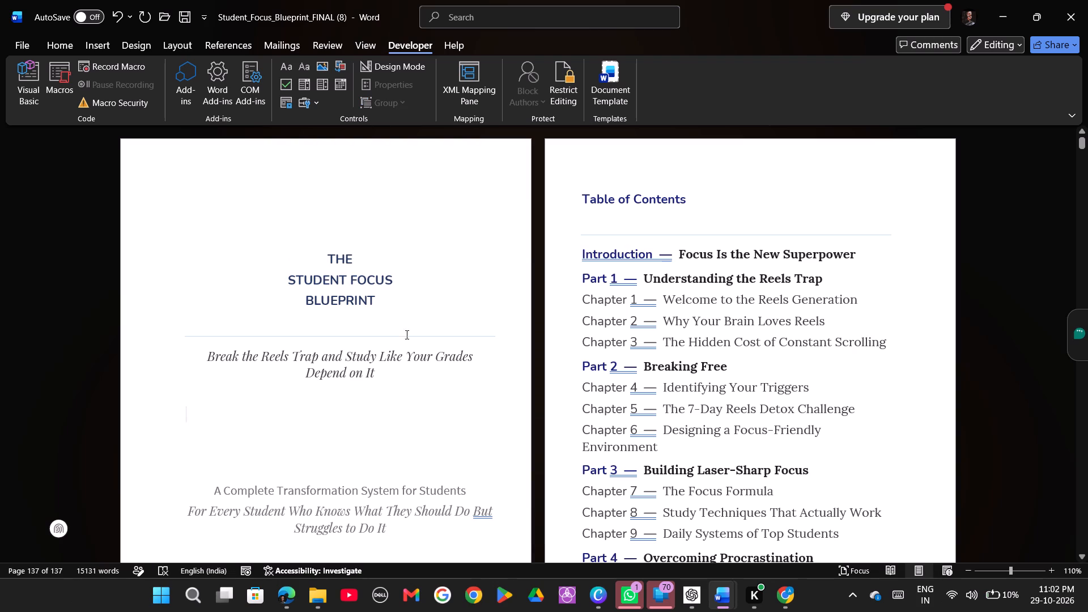
Review the layout of the front matter and Introduction pages, from the table of contents to the Part One opener.
scroll(406, 311, "down", 4)
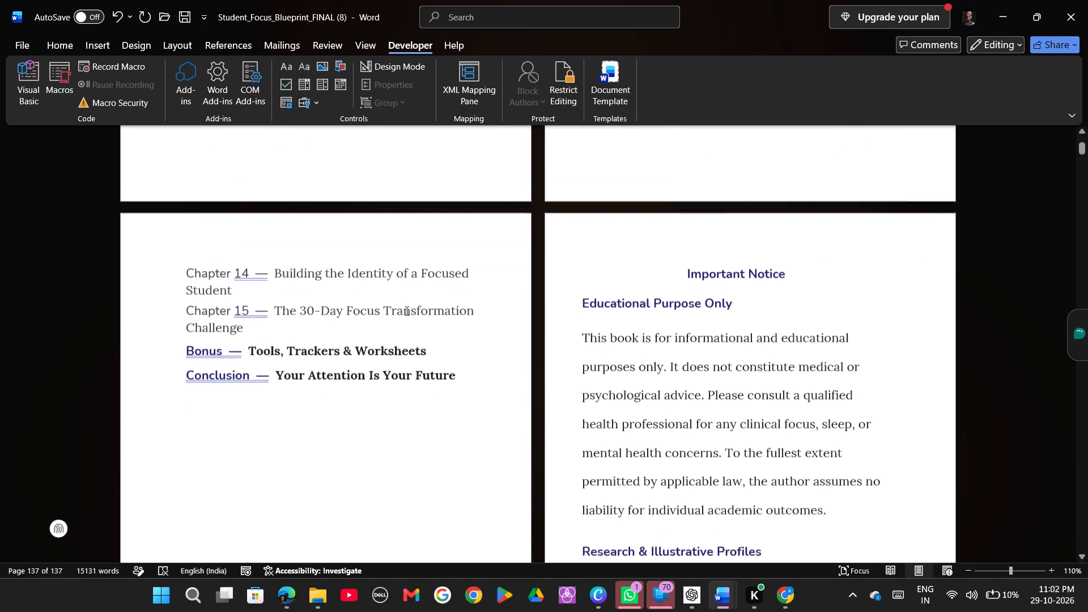
scroll(406, 311, "down", 4)
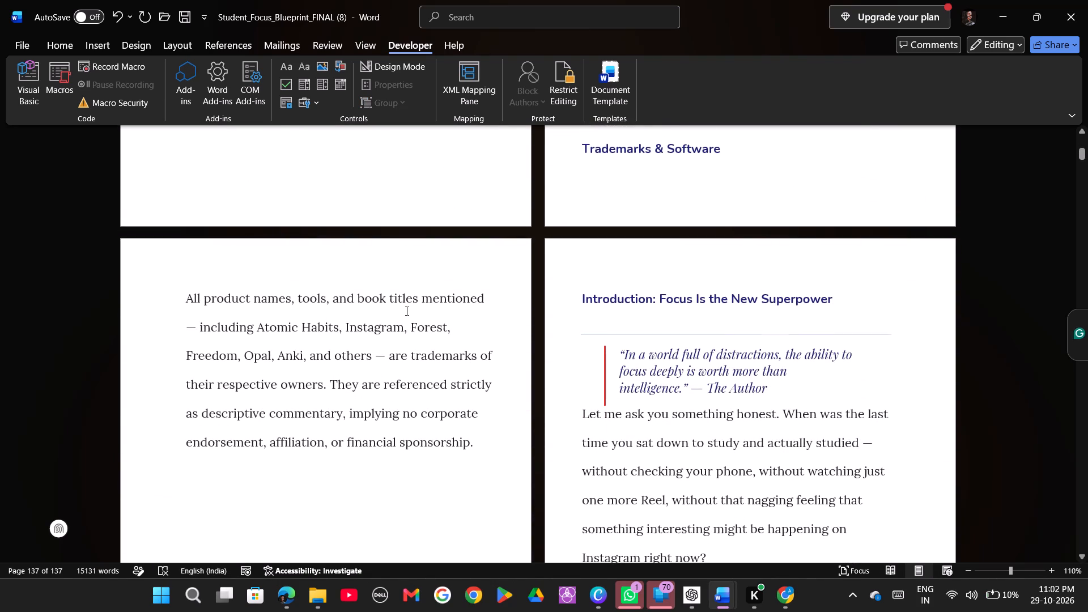
scroll(406, 311, "down", 1)
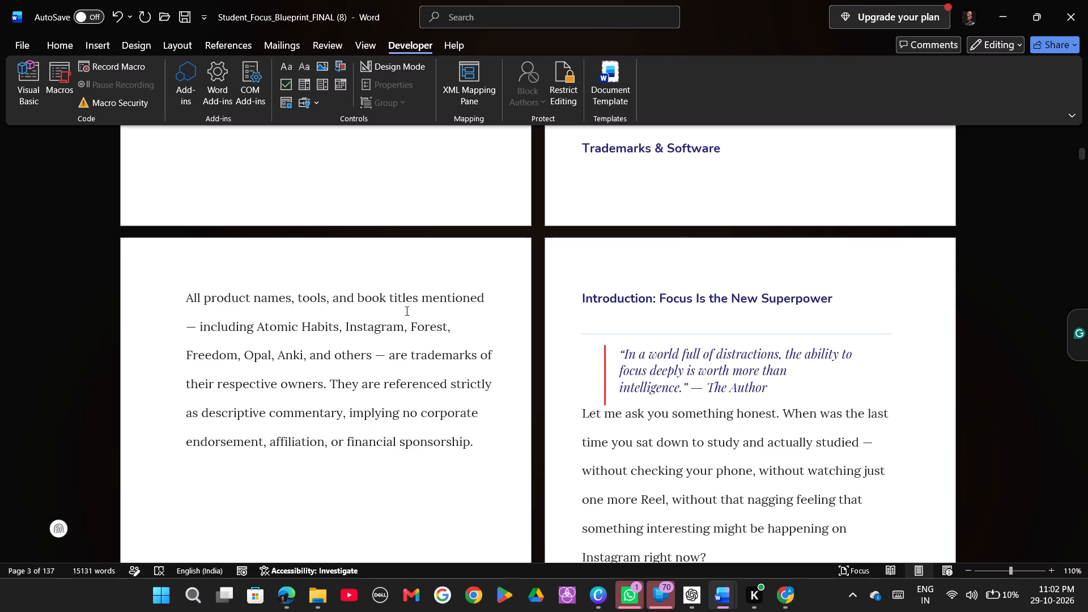
scroll(406, 311, "down", 4)
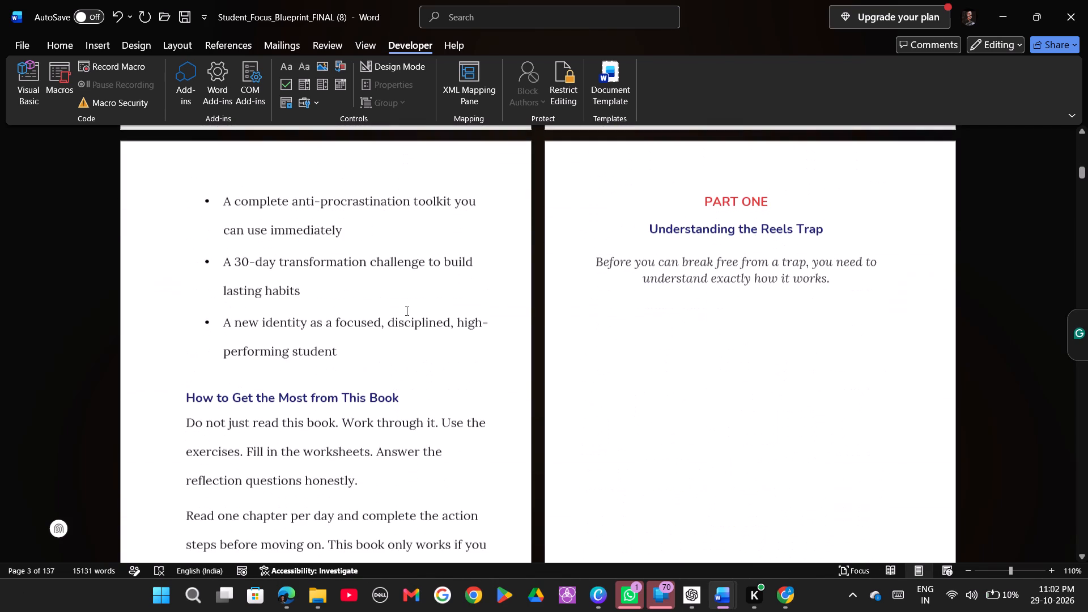
scroll(406, 311, "down", 1)
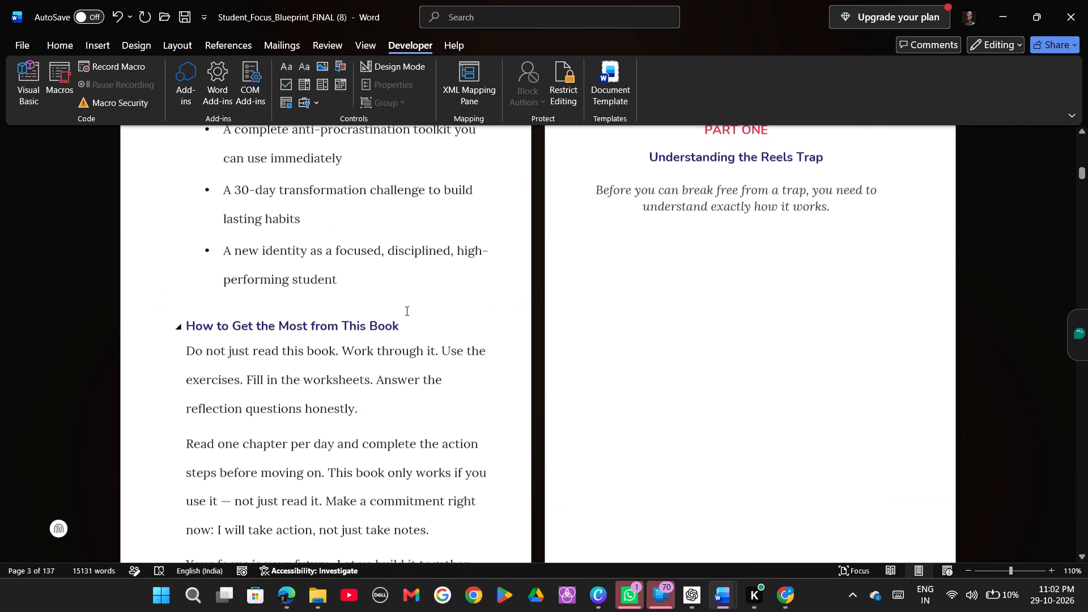
scroll(406, 311, "down", 1)
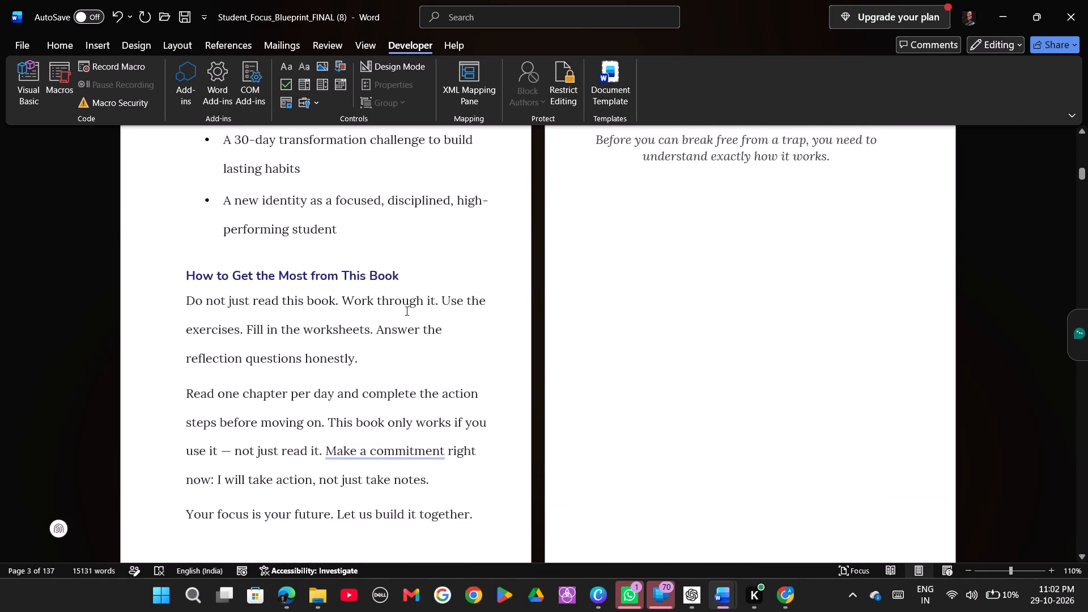
scroll(406, 311, "down", 1)
left_click(402, 300)
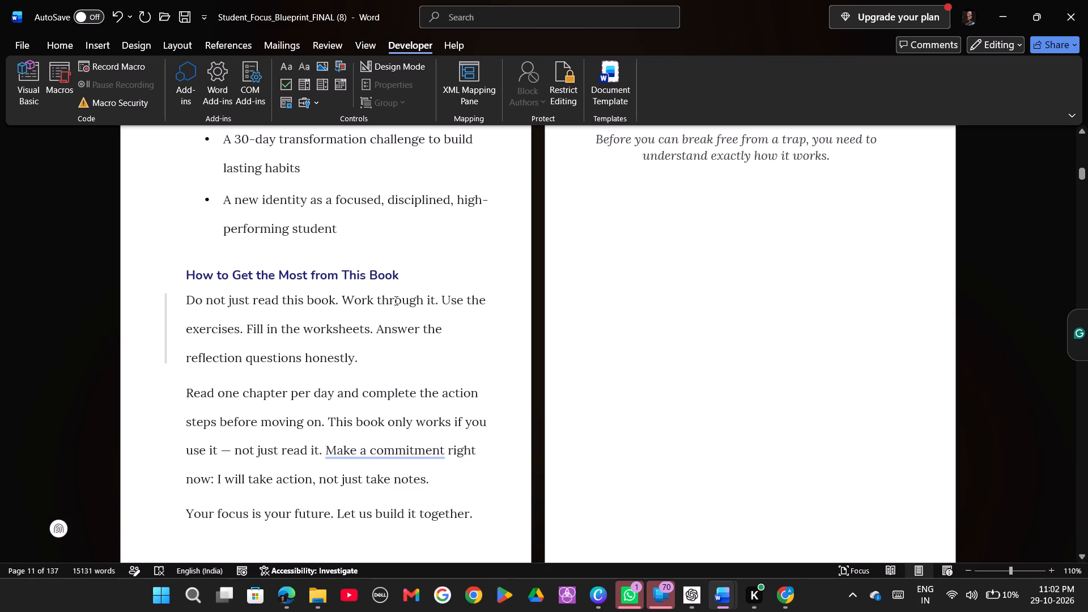
left_click(392, 300)
left_click(392, 300)
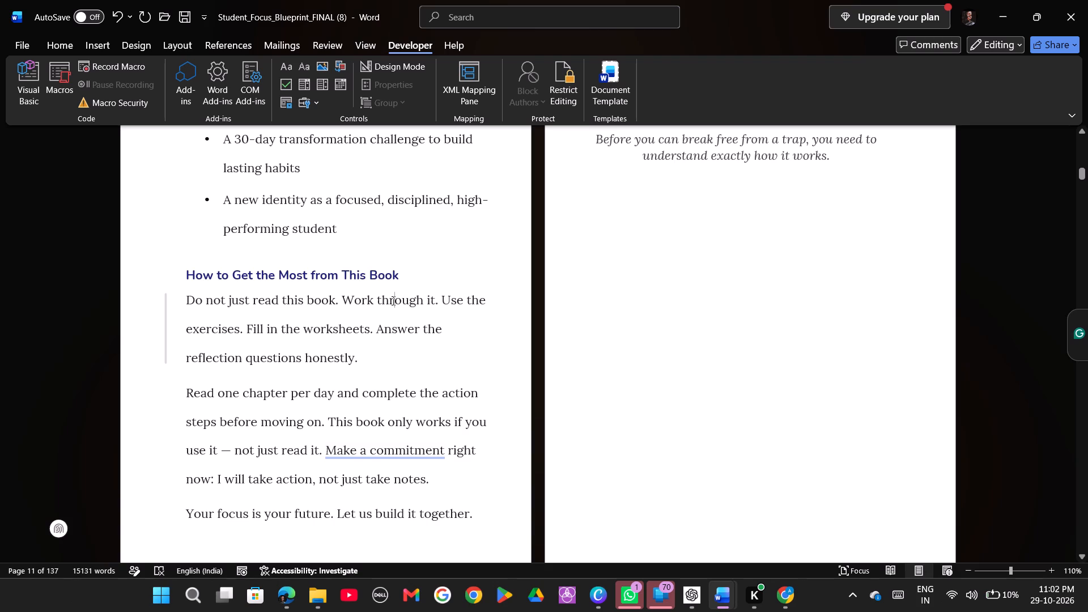
double_click(392, 300)
left_click(460, 338)
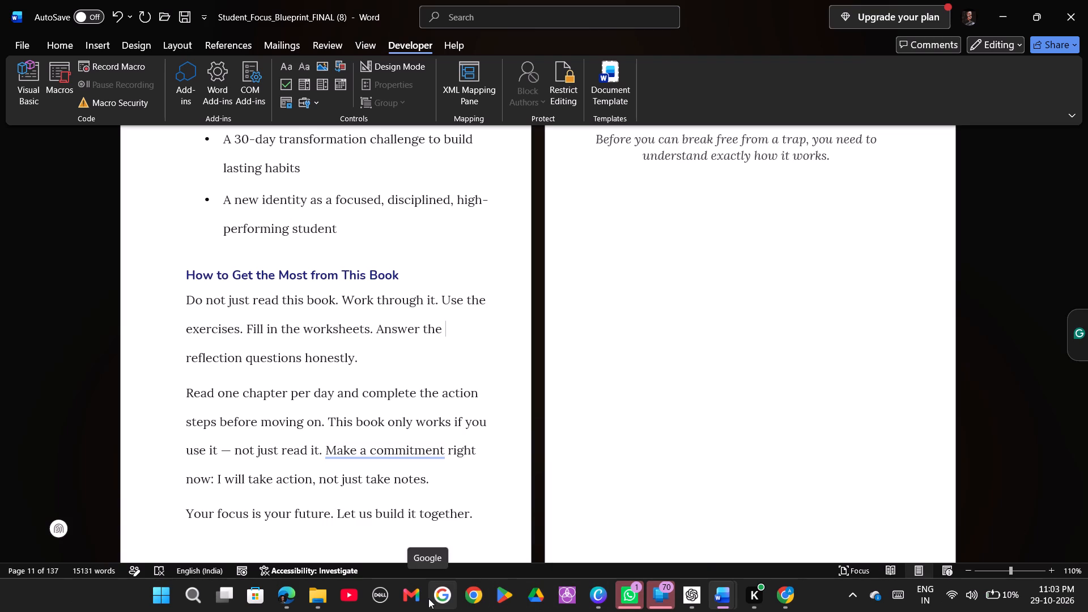
left_click(410, 278)
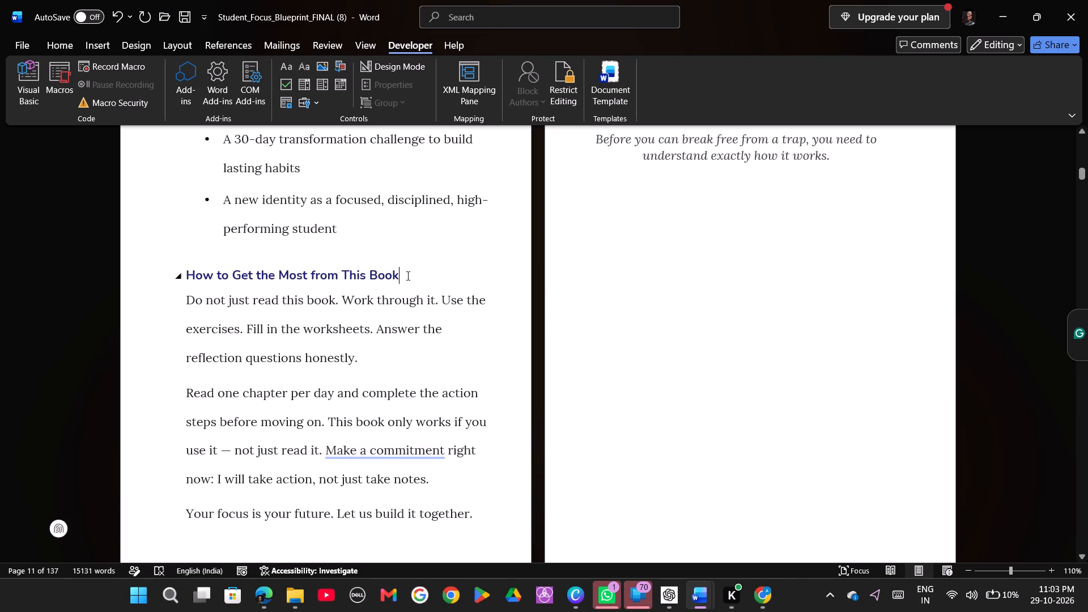
left_click_drag(406, 276, 178, 277)
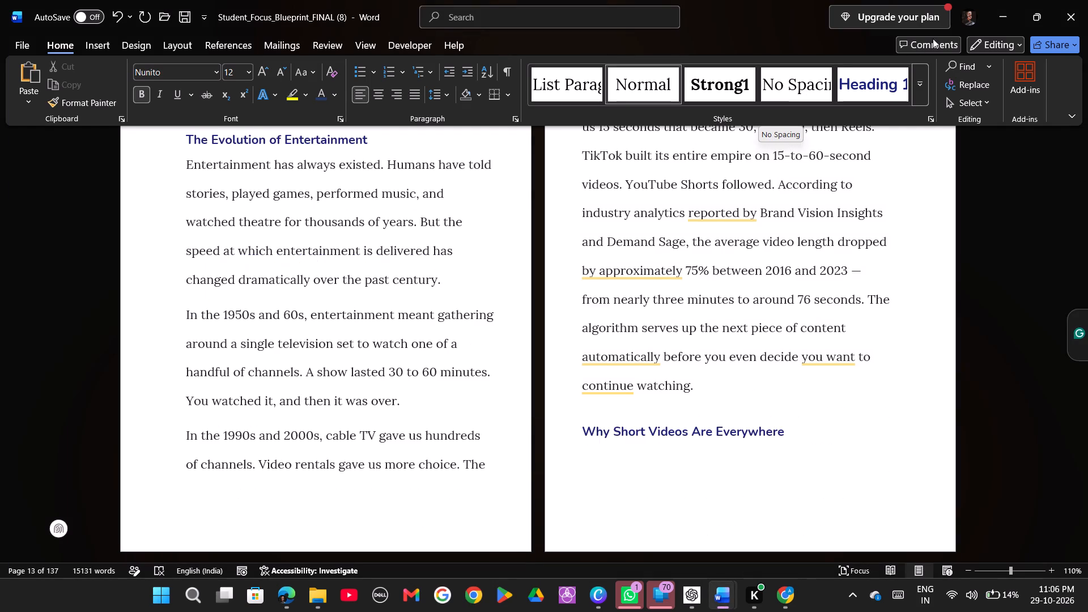
left_click(924, 91)
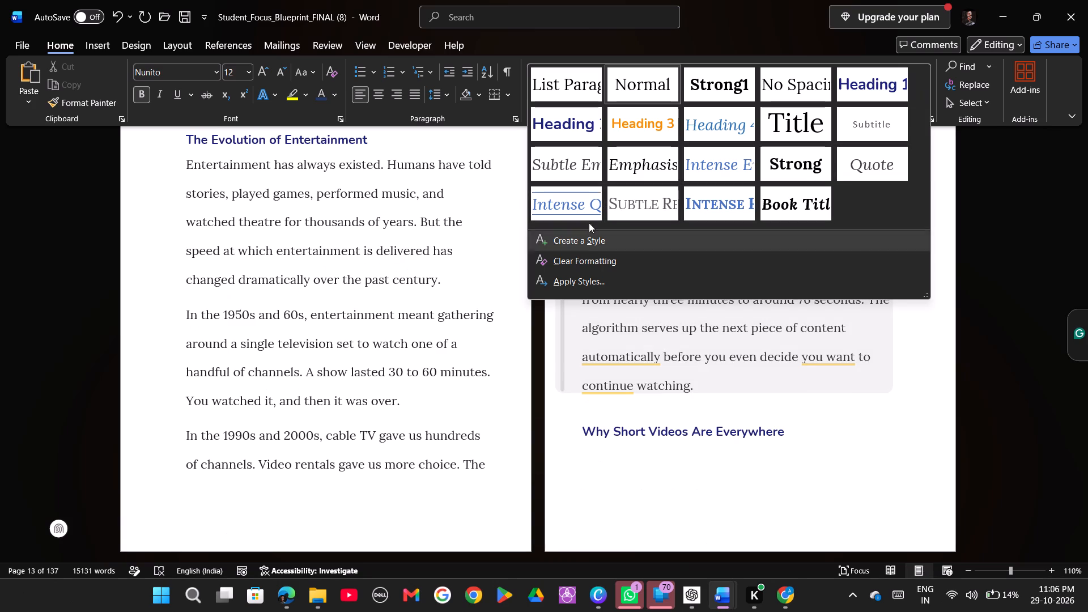
right_click(845, 76)
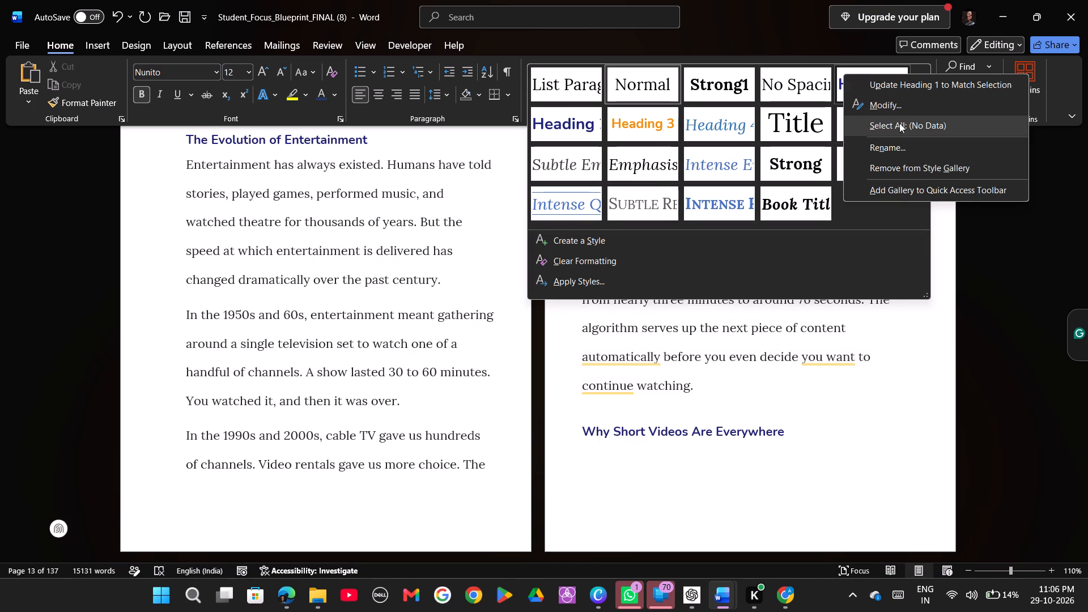
left_click(903, 126)
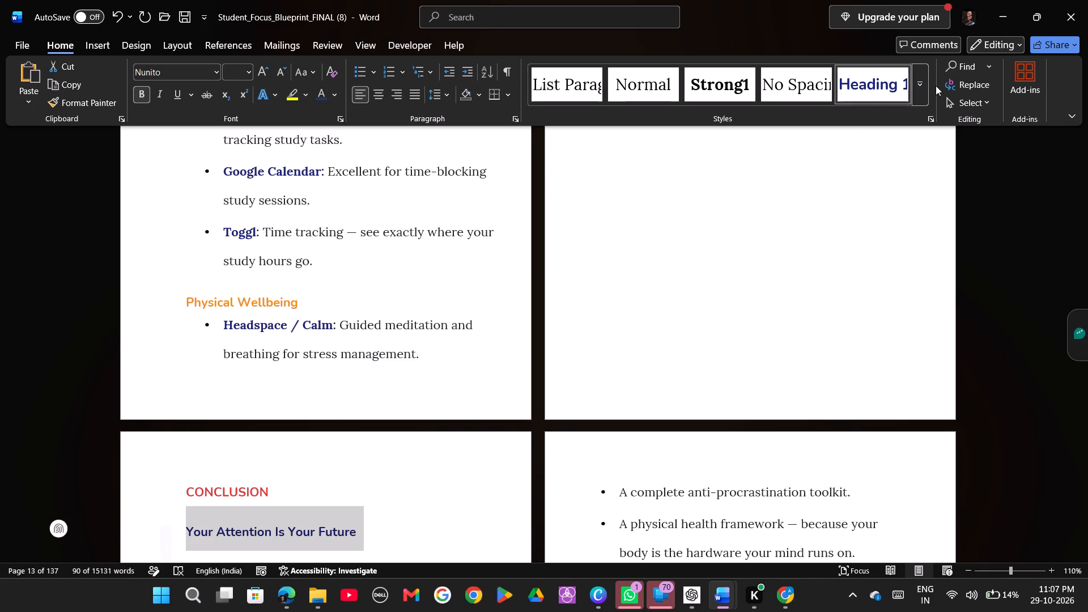
left_click(898, 92)
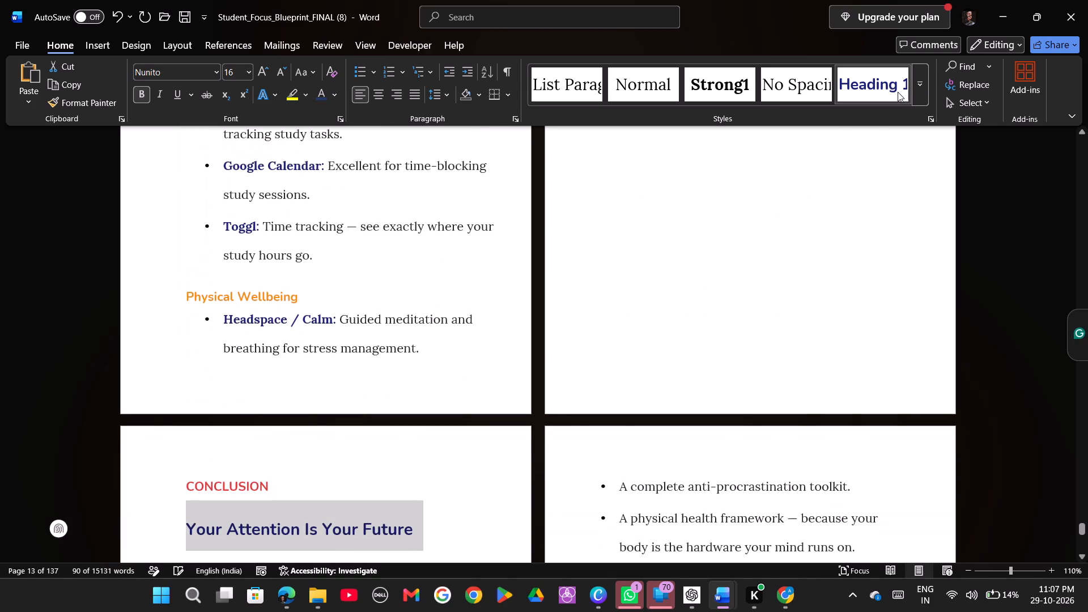
right_click(898, 92)
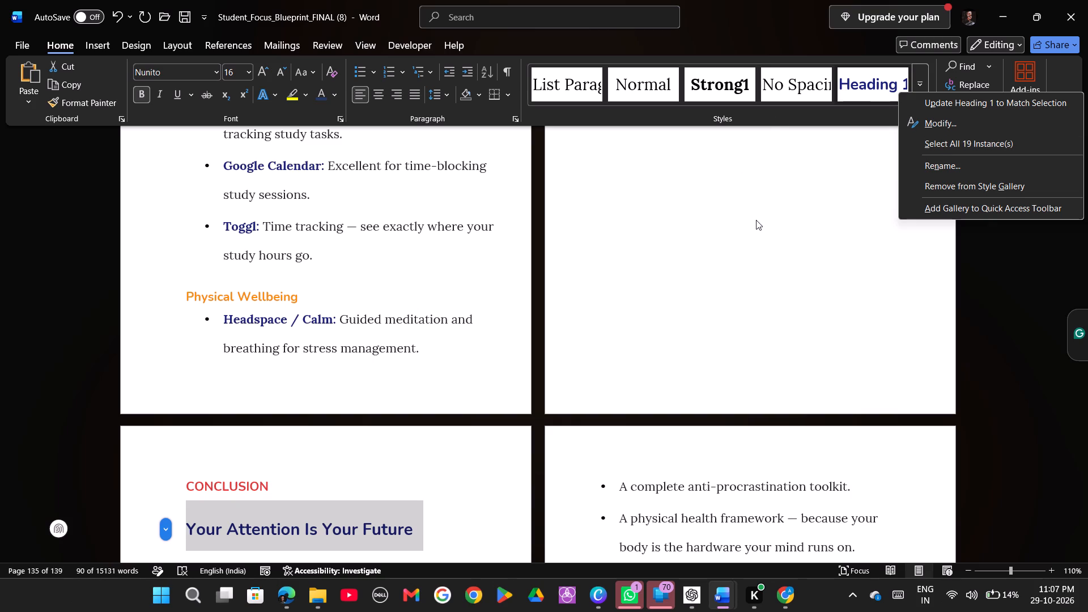
key("Return")
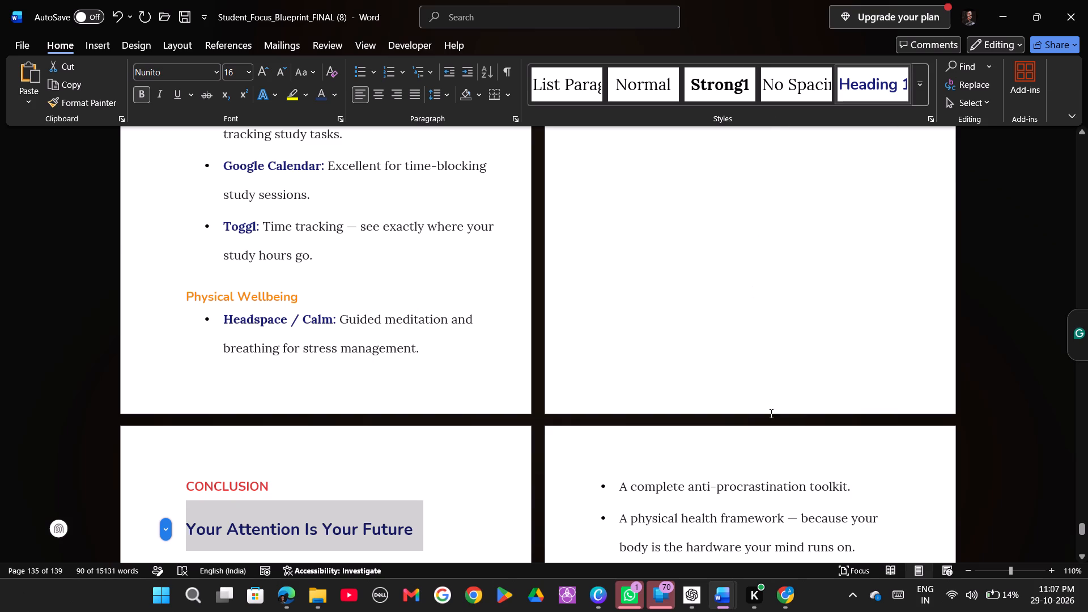
double_click(810, 274)
Review the headings from the Conclusion back through the chapters to the title and contents pages.
scroll(810, 274, "up", 2)
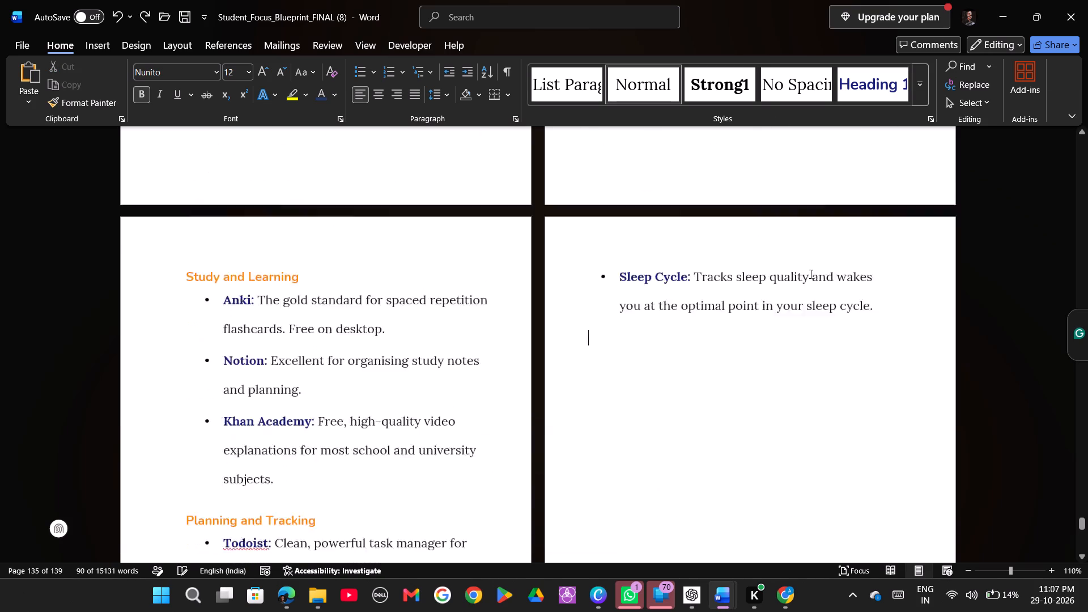
scroll(810, 274, "up", 11)
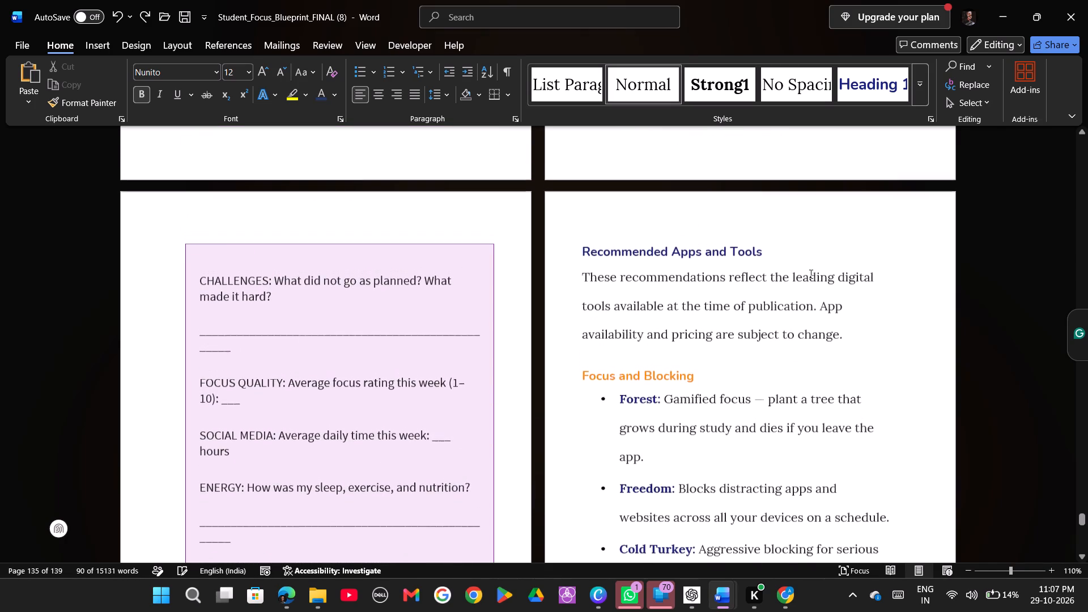
scroll(810, 274, "up", 11)
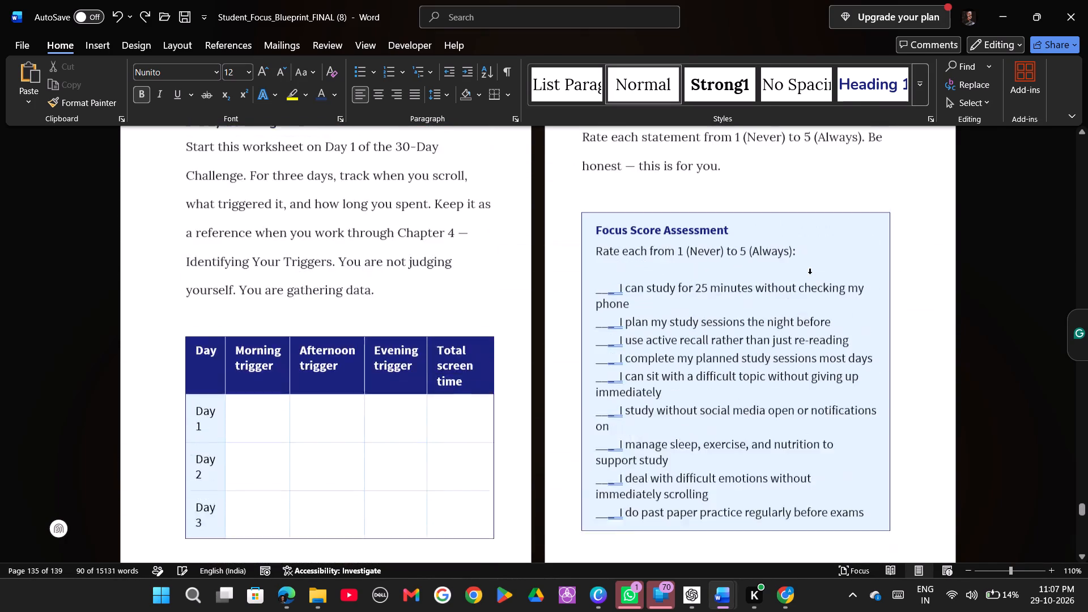
scroll(810, 274, "up", 6)
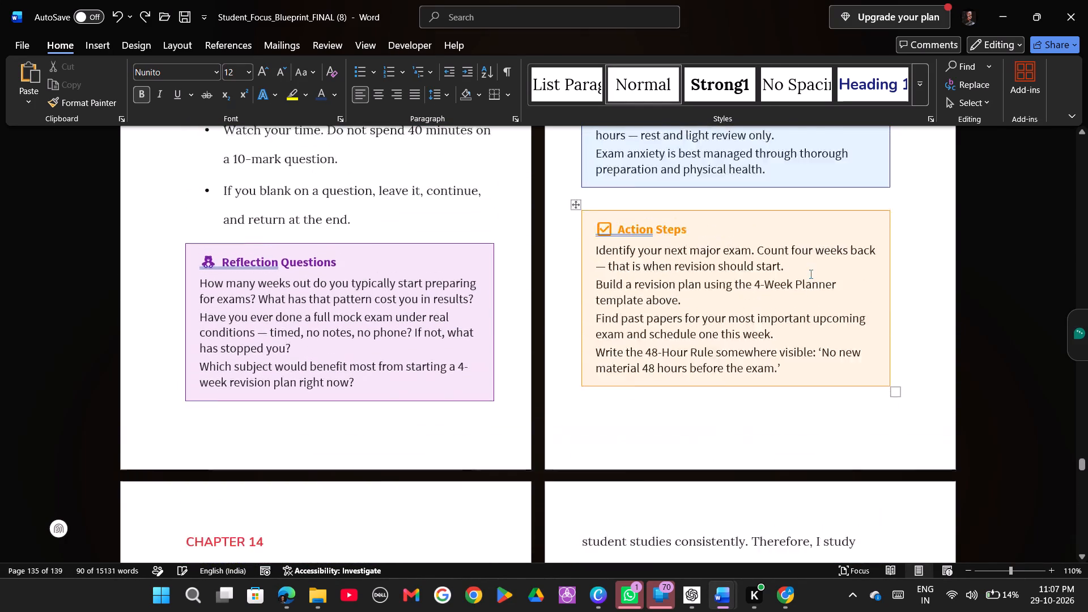
scroll(810, 274, "up", 20)
scroll(810, 274, "up", 14)
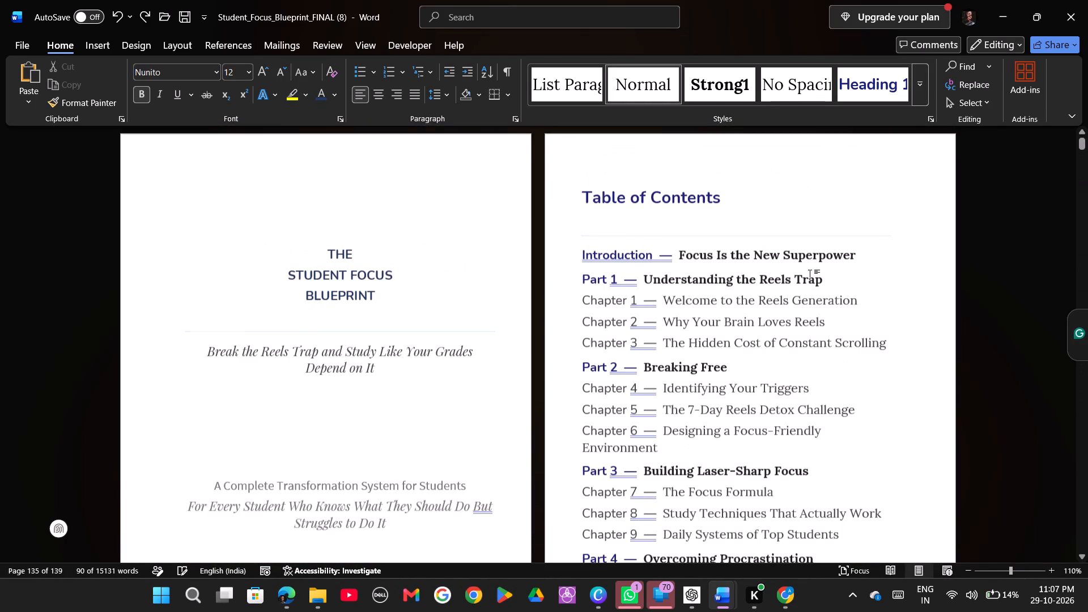
scroll(810, 274, "down", 2)
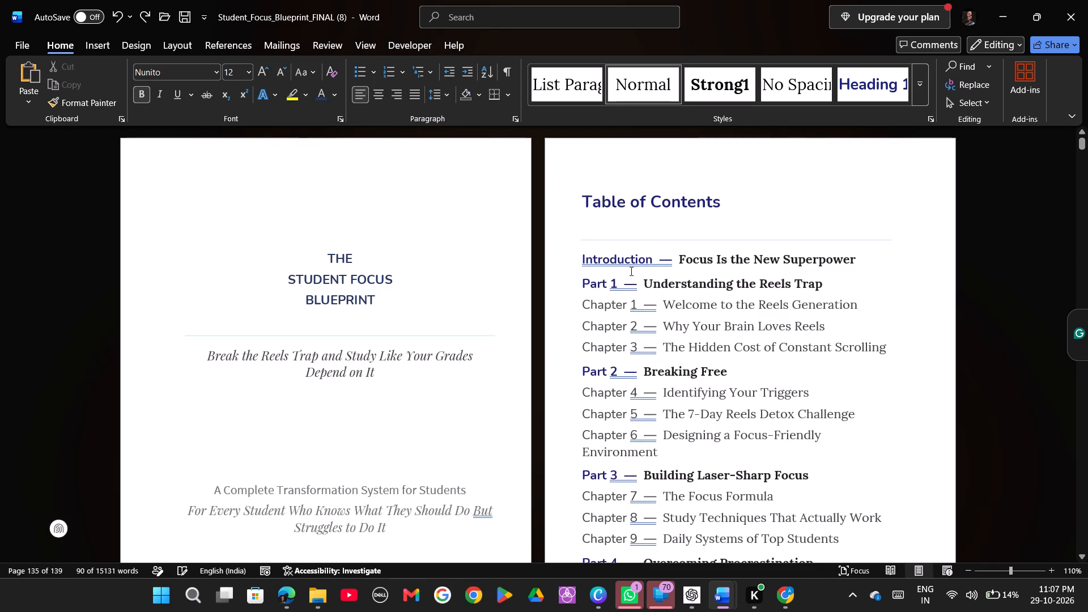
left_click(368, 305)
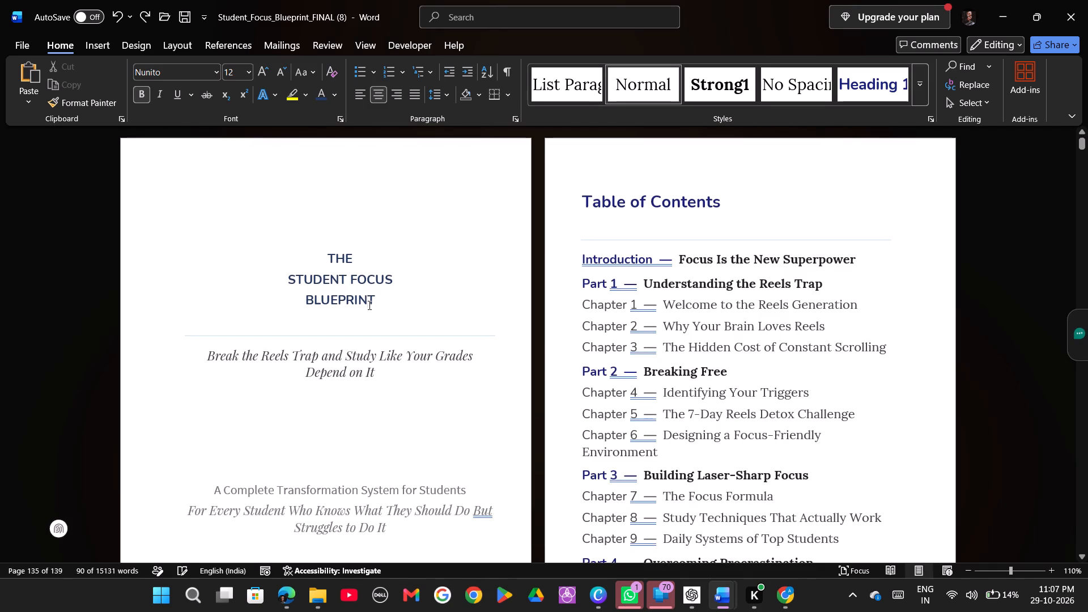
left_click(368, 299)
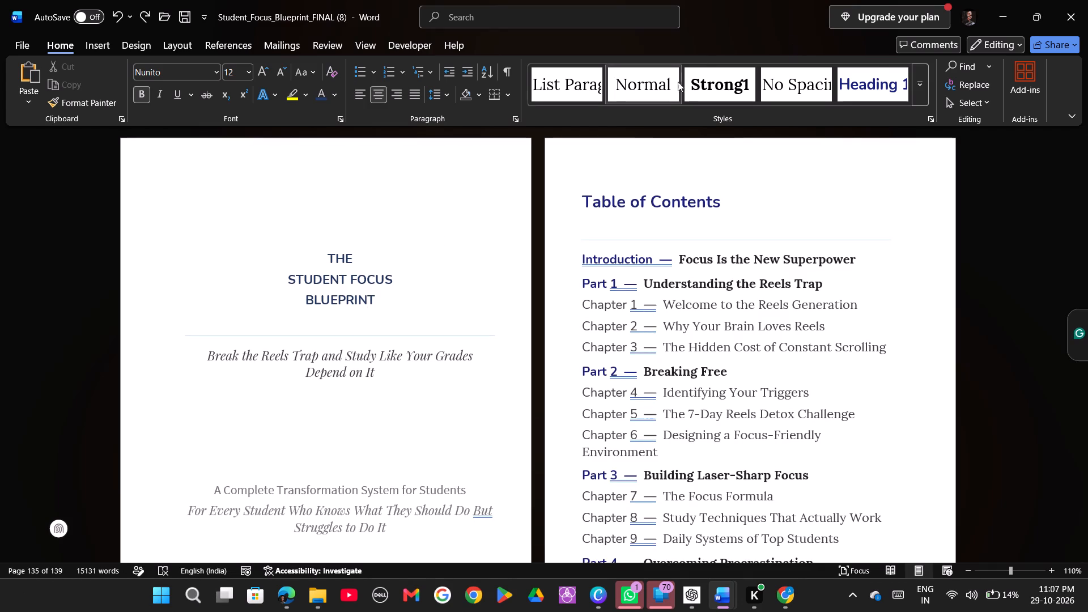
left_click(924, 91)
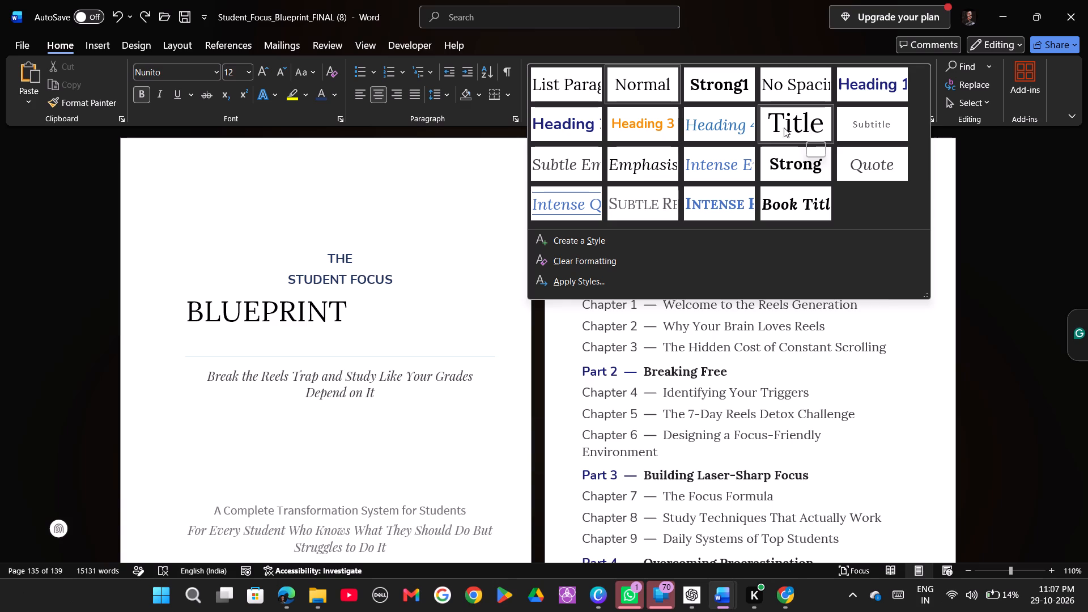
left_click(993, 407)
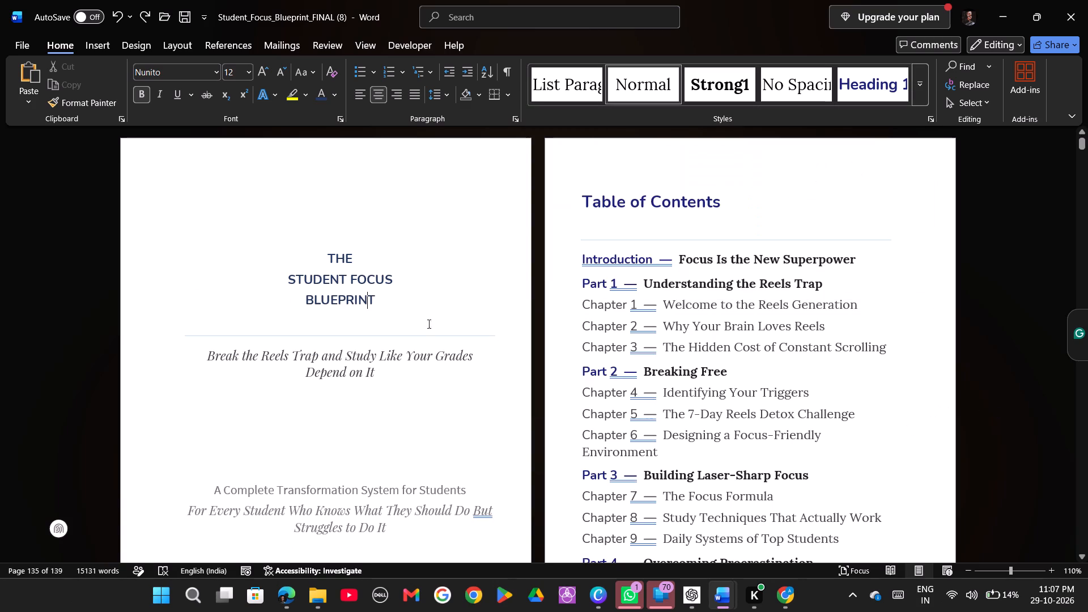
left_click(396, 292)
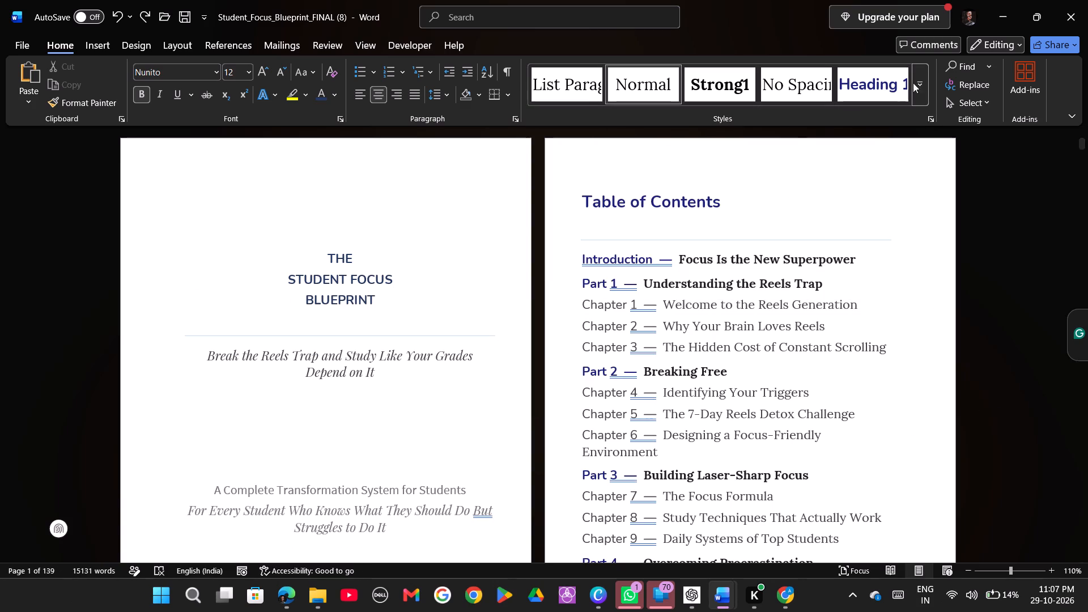
Set the font size of the full book title "THE STUDENT FOCUS BLUEPRINT" on the title page to 26.
double_click(339, 278)
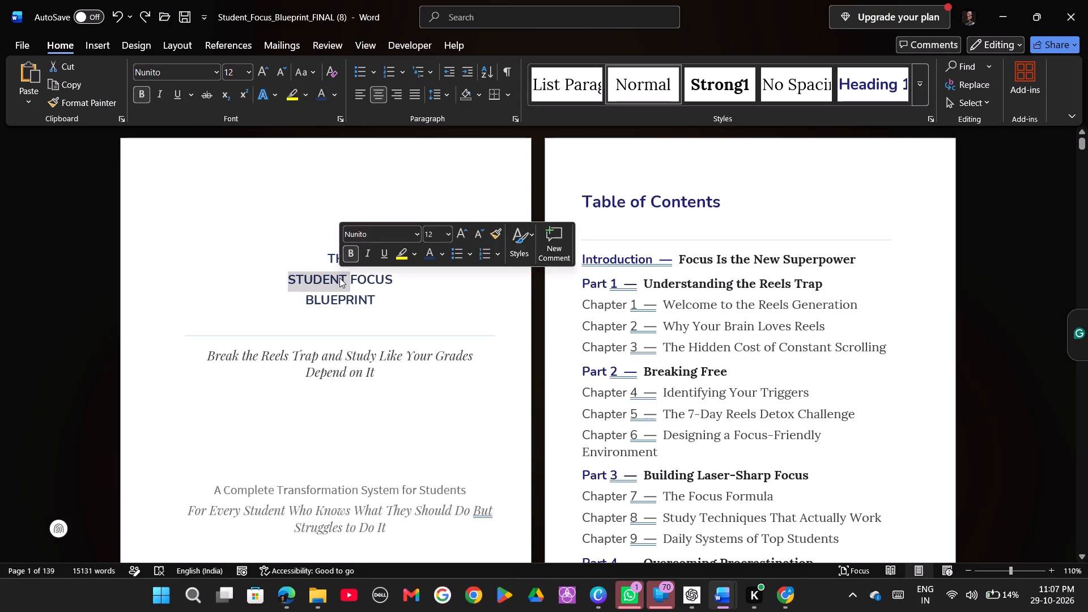
left_click(389, 297)
left_click_drag(389, 297, 301, 270)
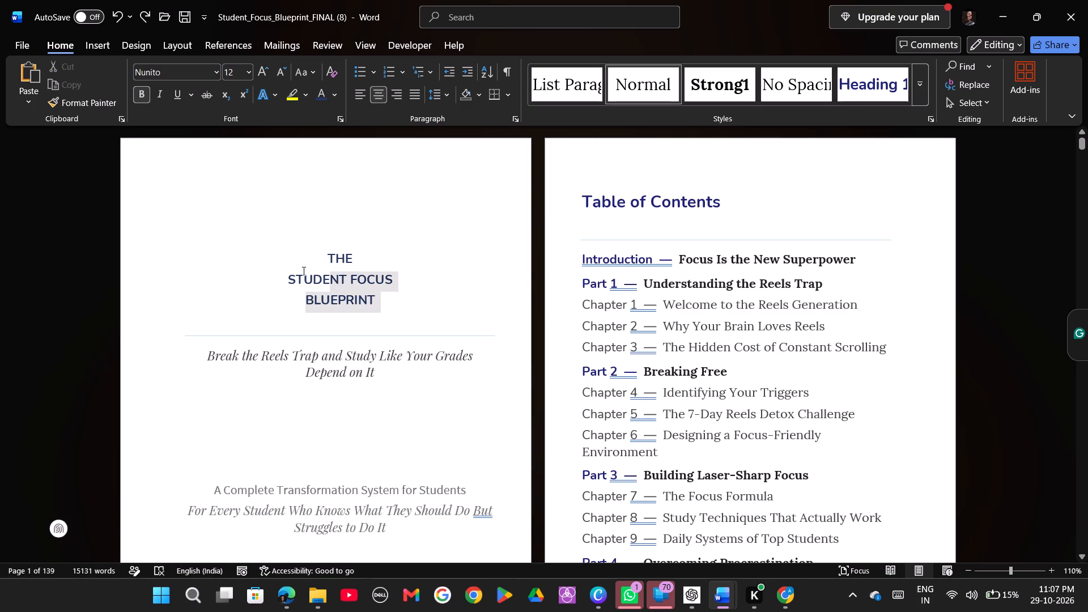
left_click_drag(301, 270, 290, 258)
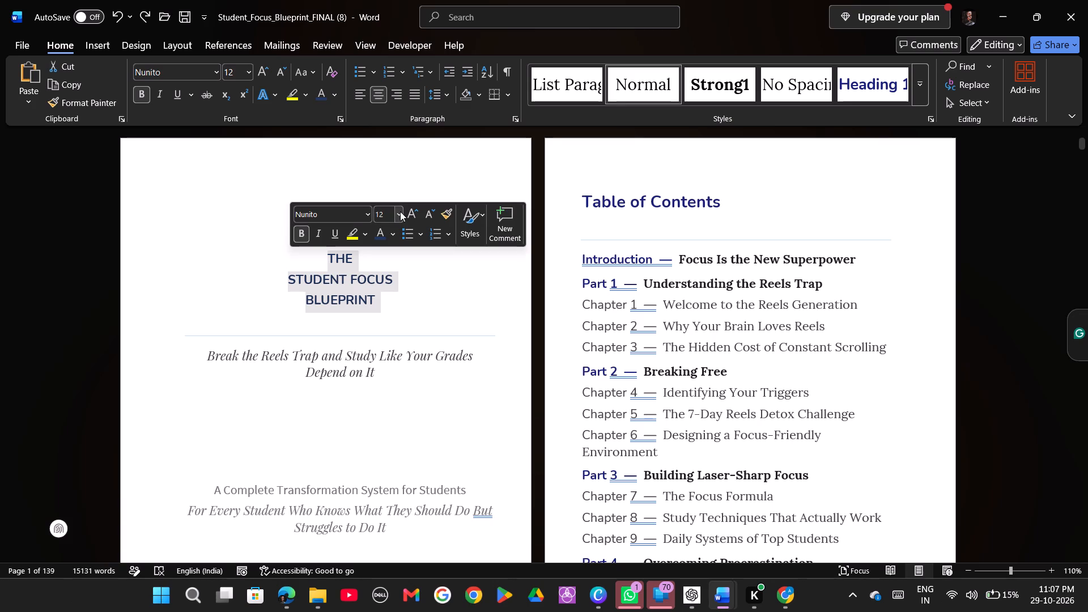
left_click(400, 211)
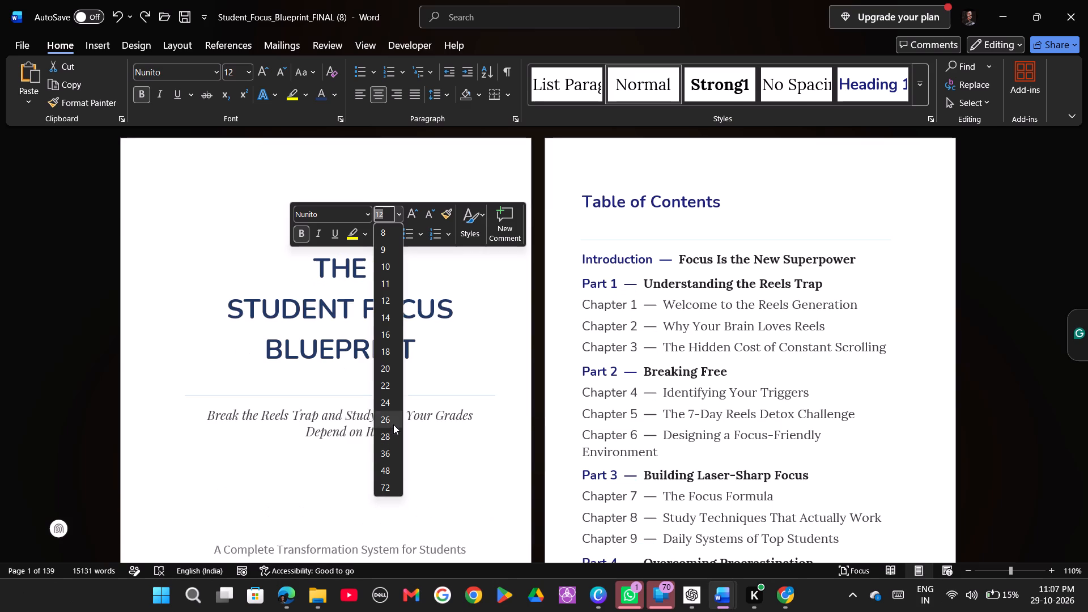
left_click(395, 413)
Open the Heading 2 style definition to check its formatting, and close it without changing anything.
scroll(439, 462, "down", 2)
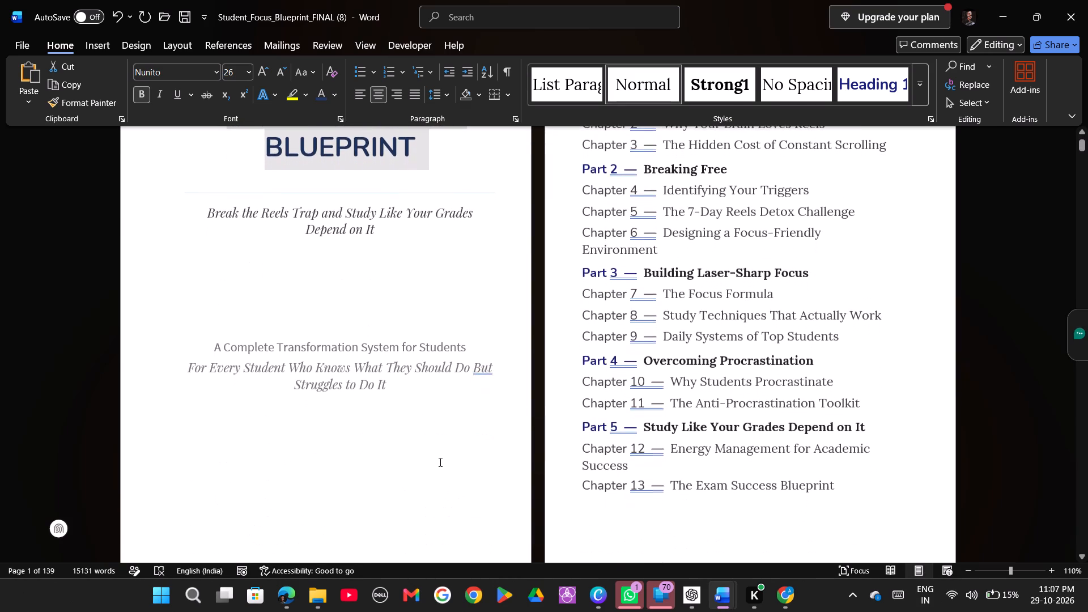
left_click(919, 86)
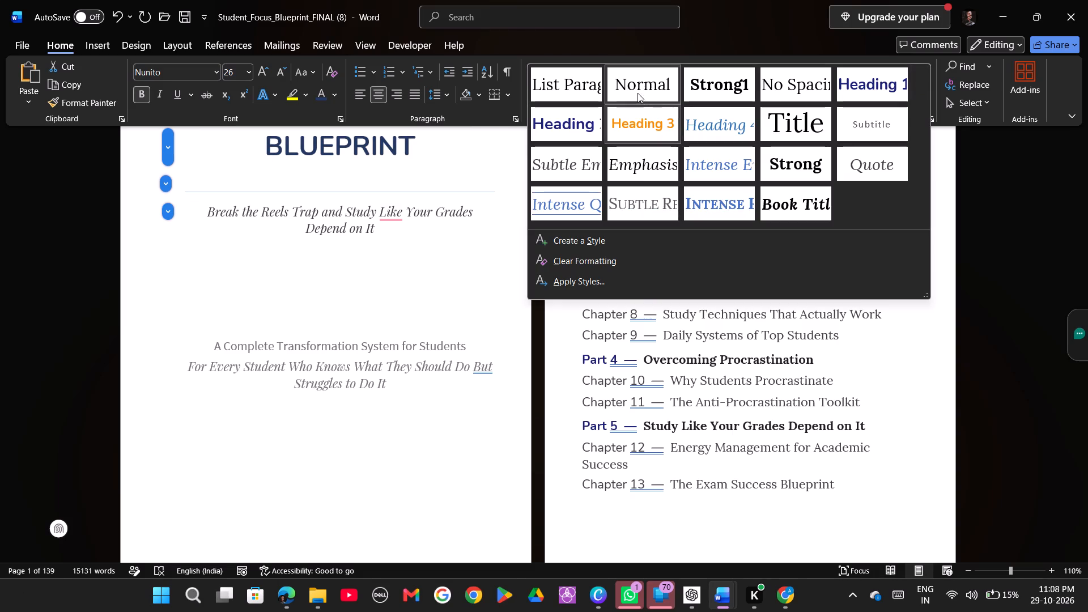
right_click(573, 124)
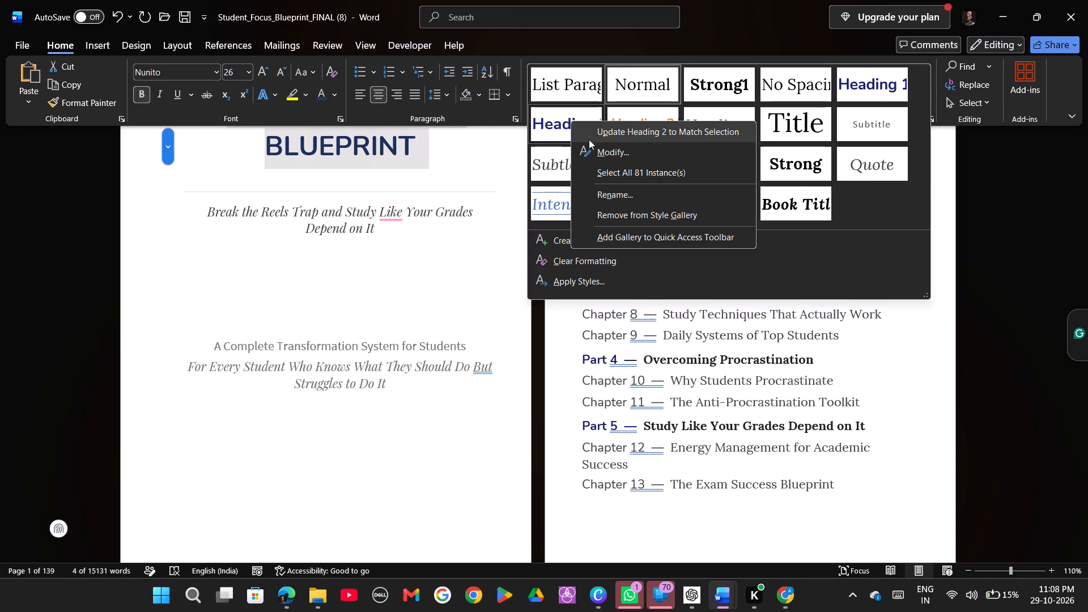
left_click(615, 151)
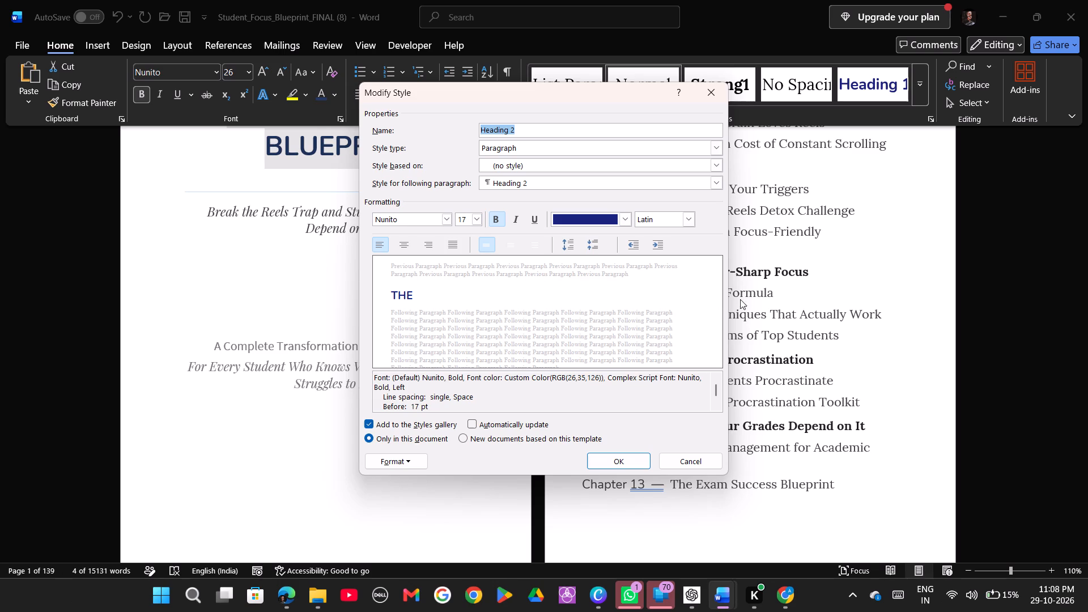
left_click(1001, 241)
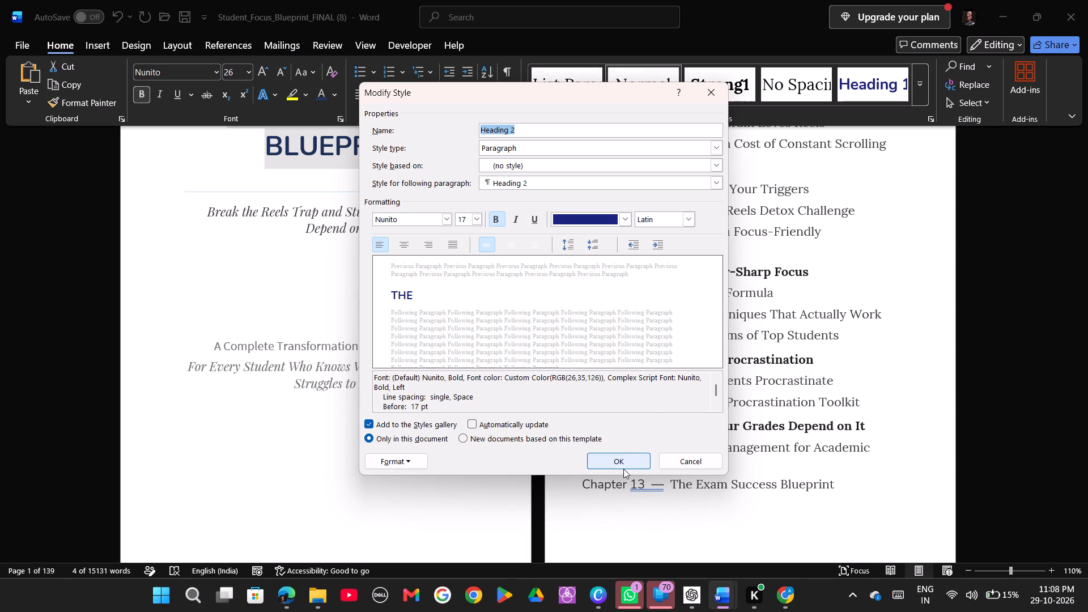
left_click(623, 470)
left_click(629, 457)
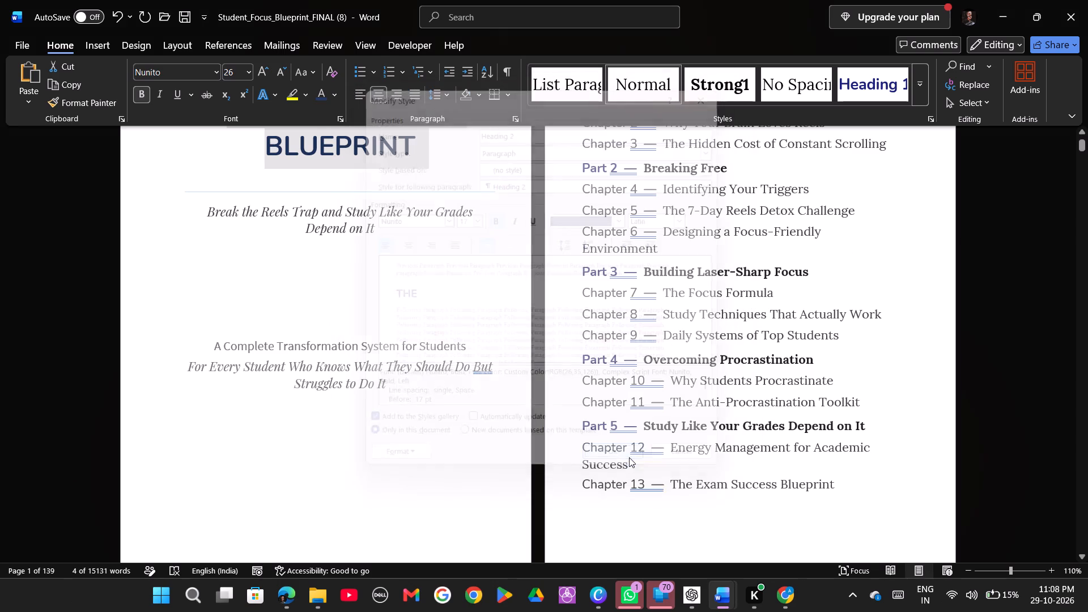
Select all text that uses the Heading 3 style to see which headings it covers.
left_click(924, 90)
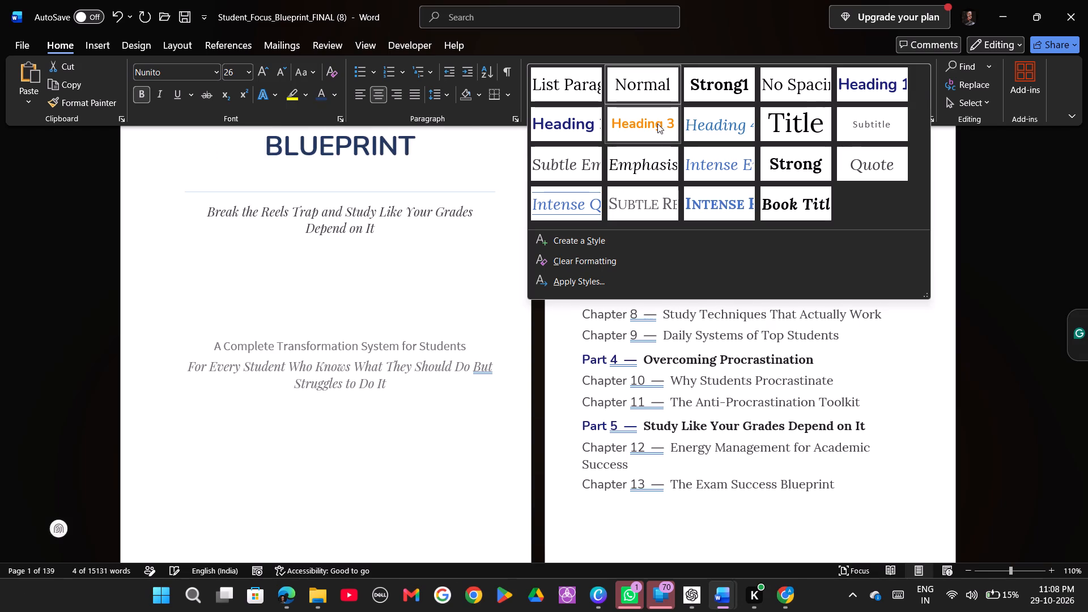
right_click(661, 124)
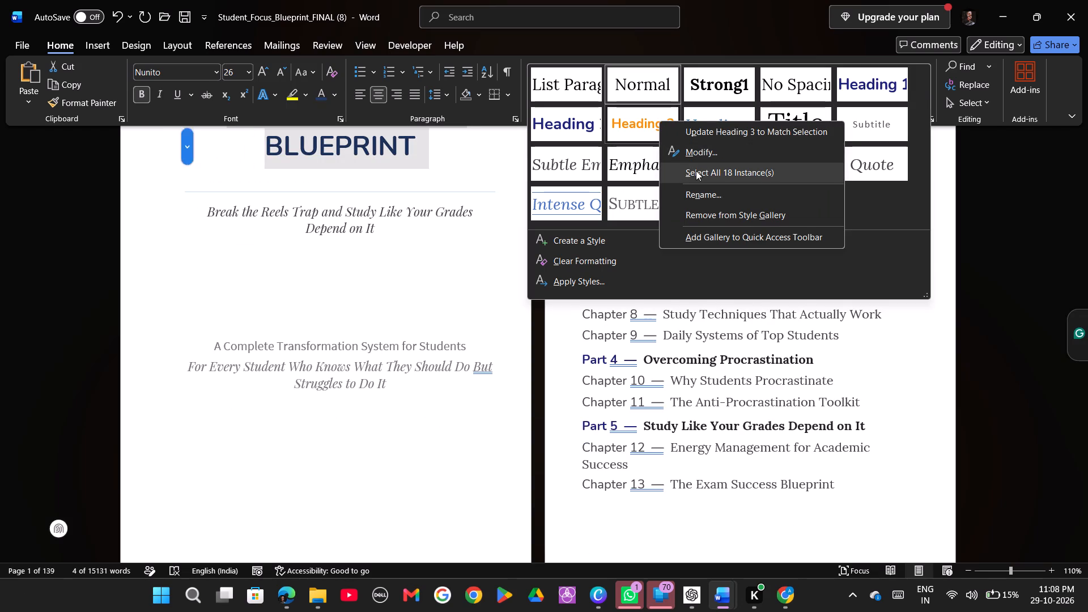
left_click(696, 171)
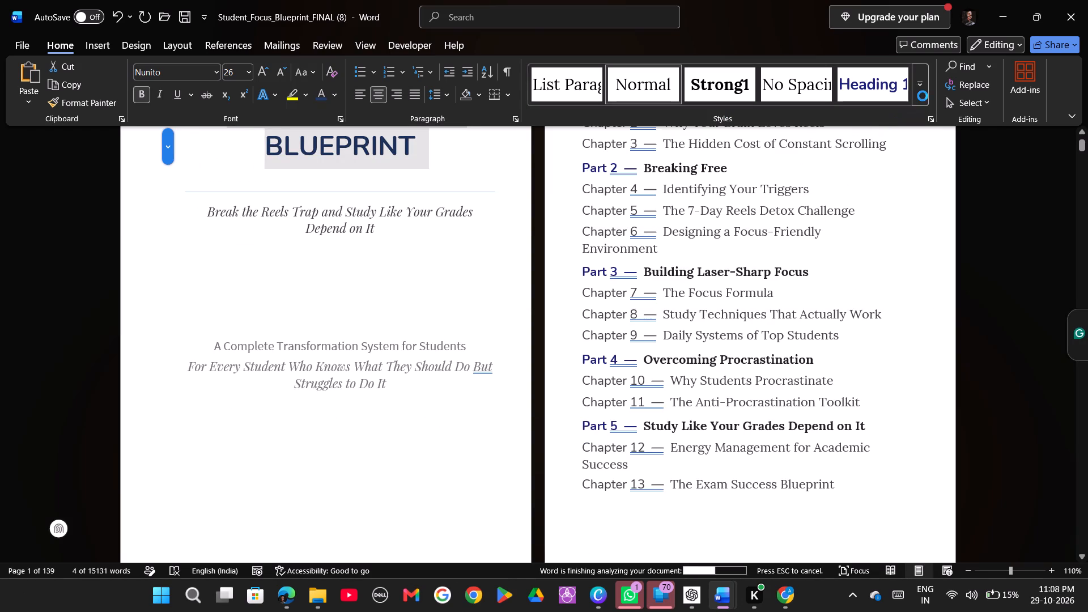
Select all text that uses the Heading 2 style, look over those headings in the Conclusion, and clear the selection.
left_click(923, 96)
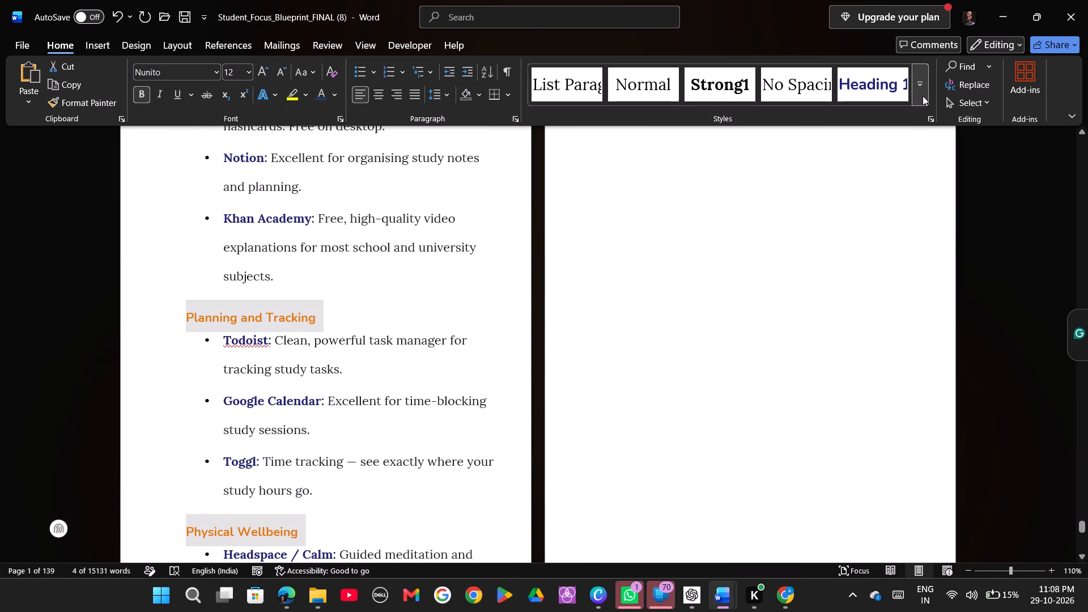
right_click(584, 126)
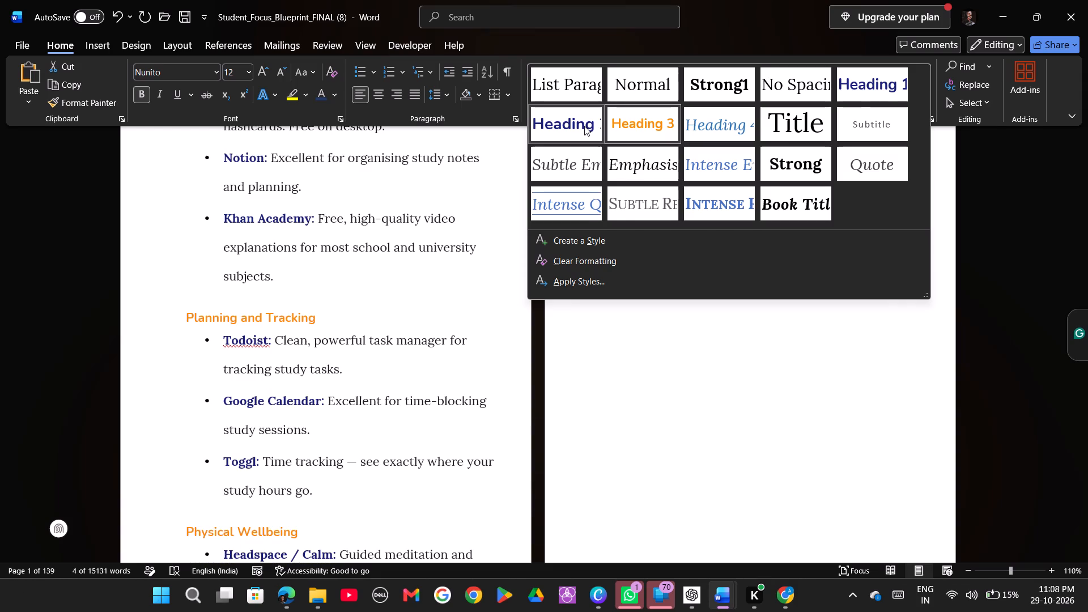
left_click(615, 175)
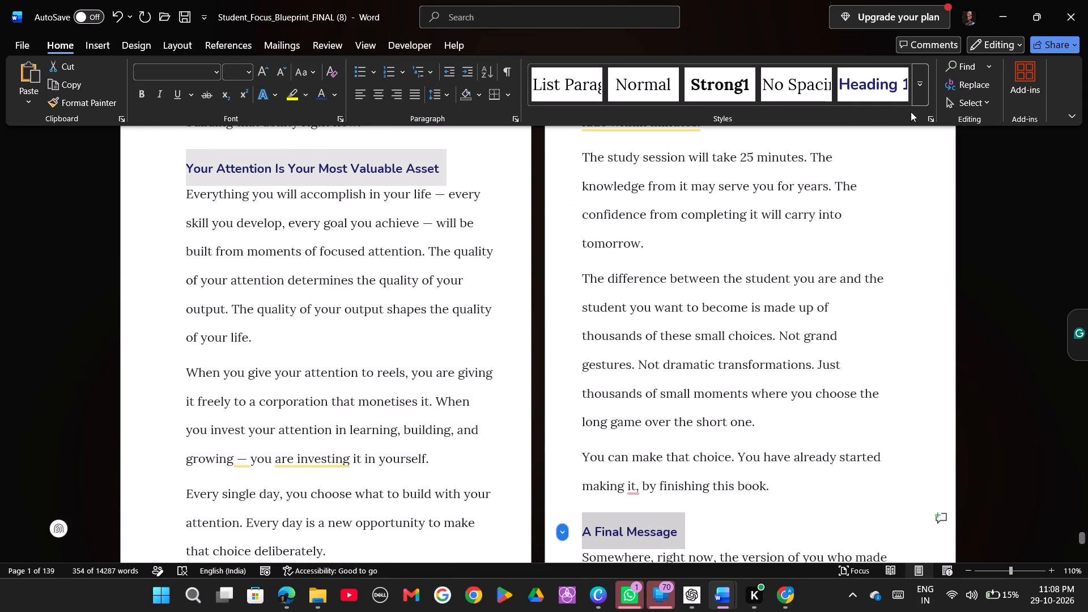
scroll(607, 307, "up", 3)
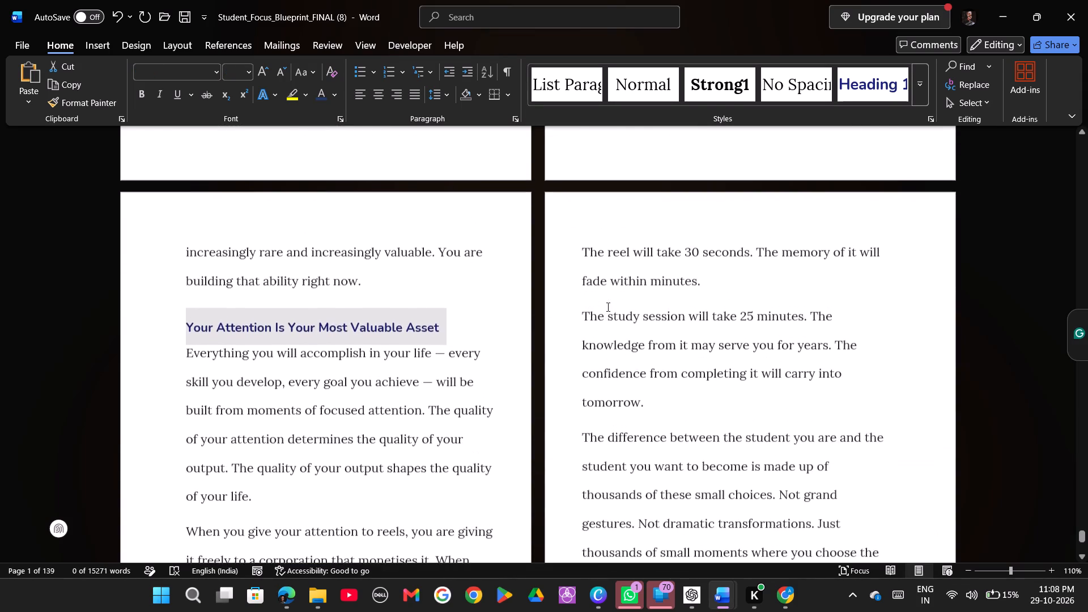
scroll(607, 307, "up", 3)
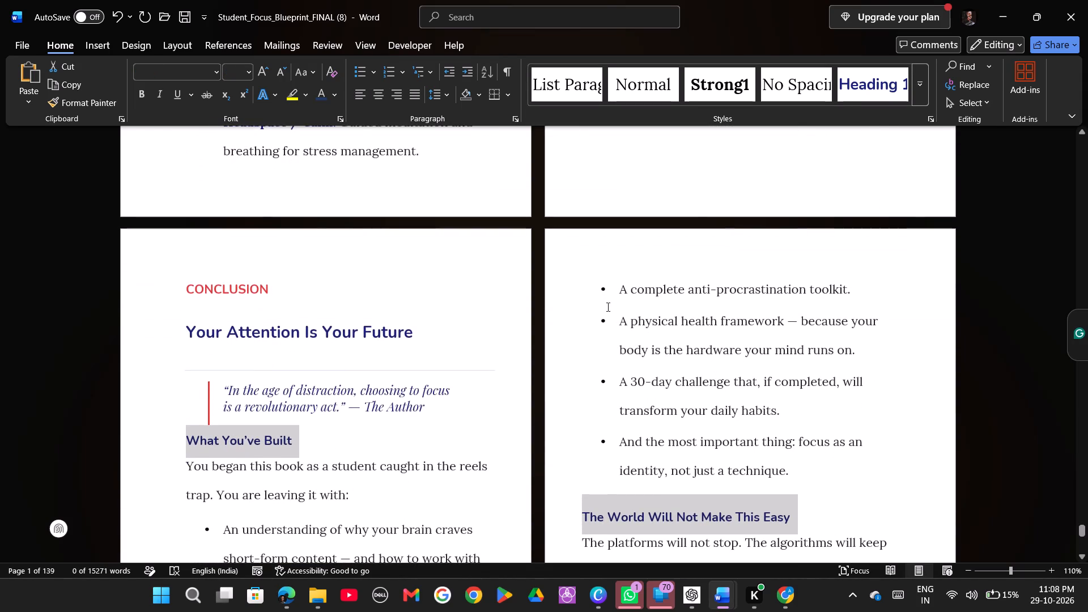
scroll(607, 307, "up", 1)
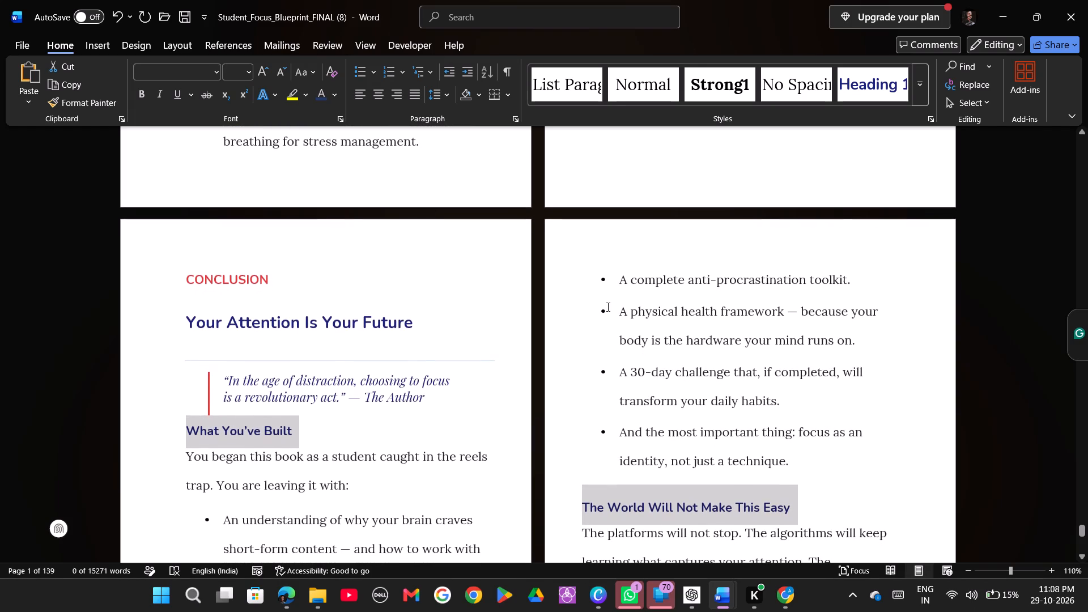
left_click(454, 410)
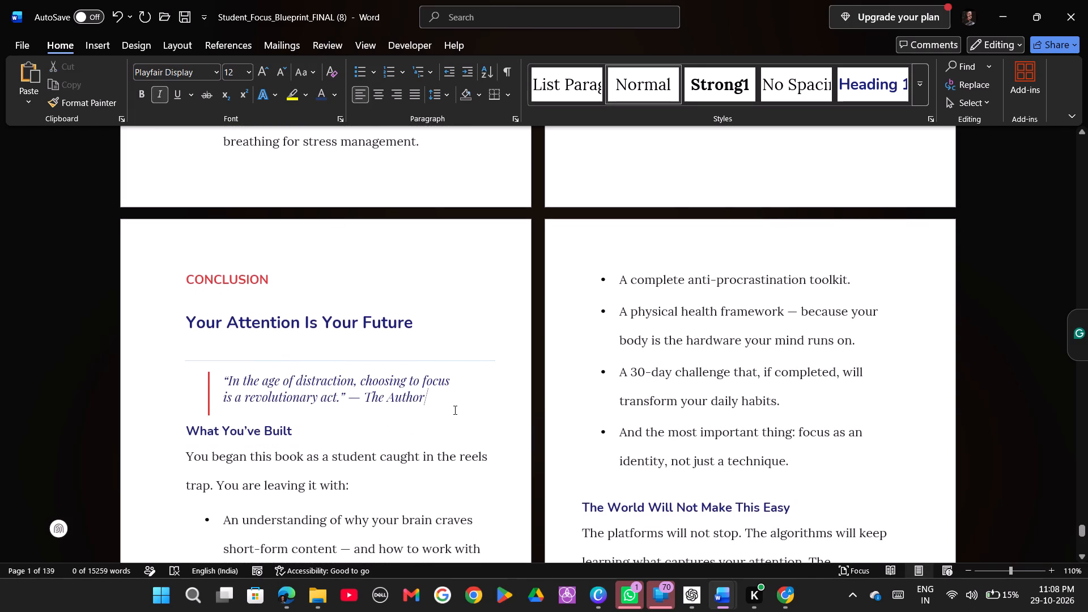
Modify the Heading 2 style, starting from the "What You've Built" heading, to a font size of 14.
left_click(248, 430)
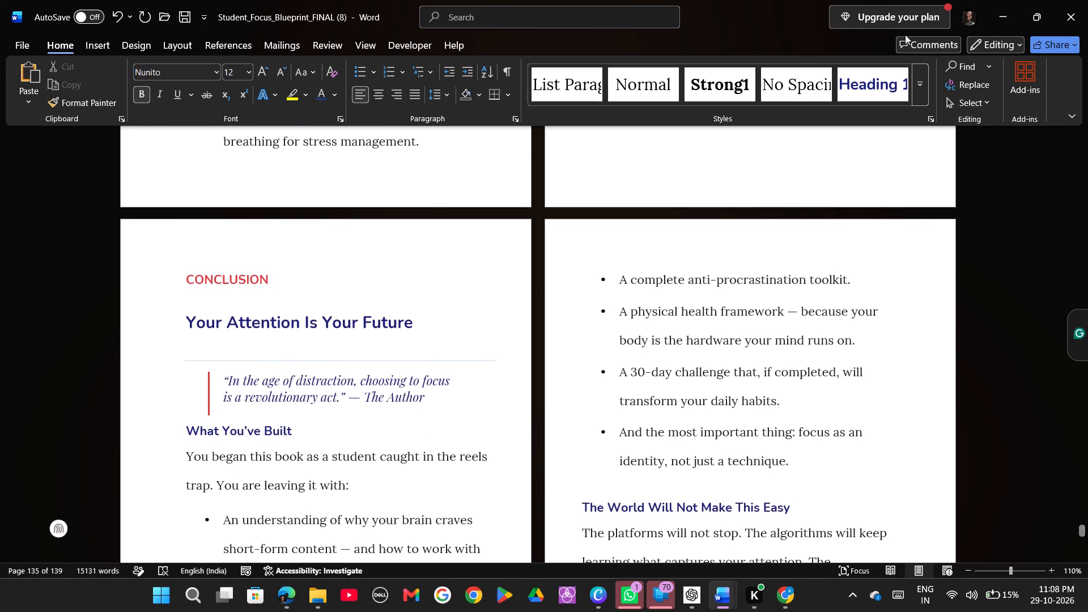
left_click(926, 83)
right_click(566, 129)
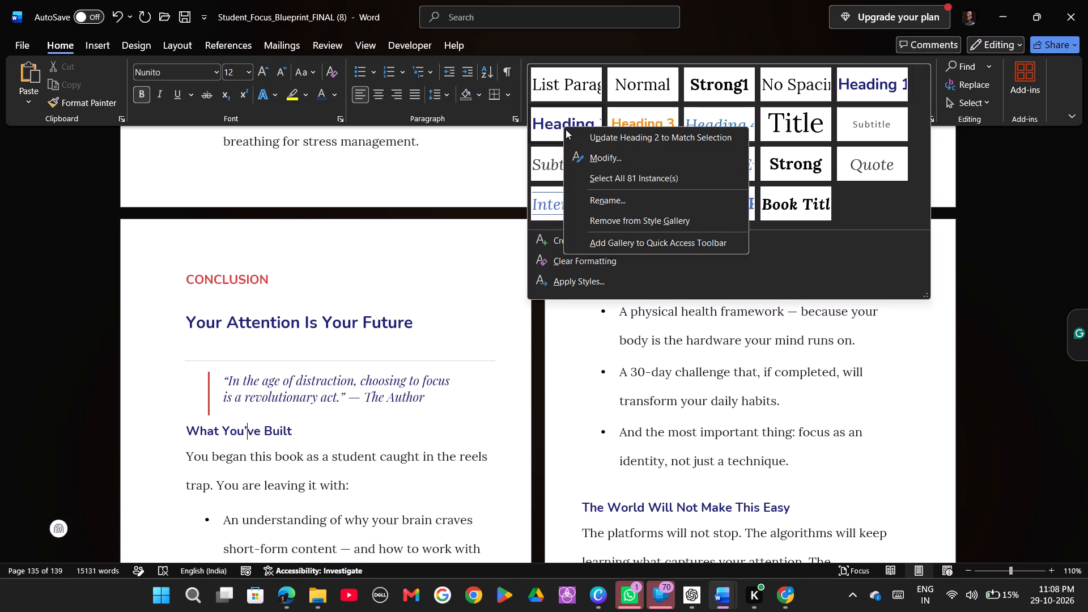
left_click(590, 150)
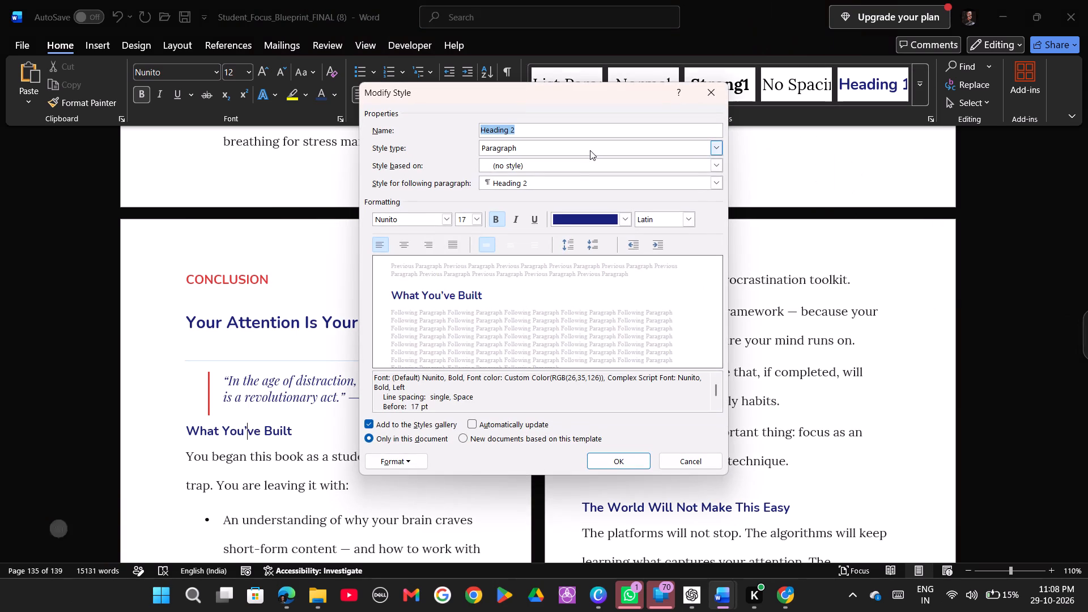
left_click(482, 220)
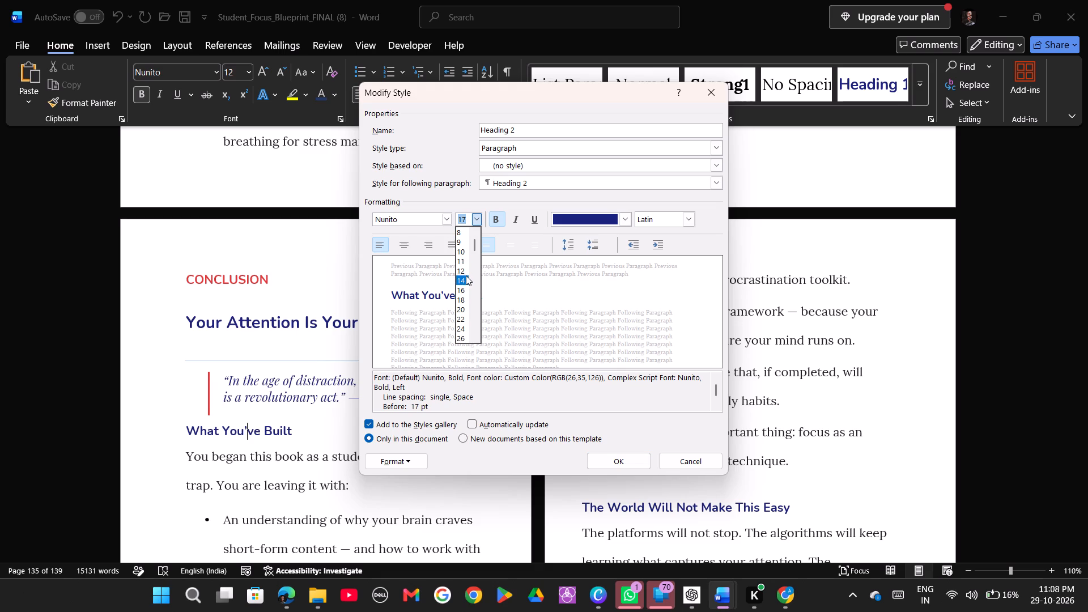
left_click(466, 275)
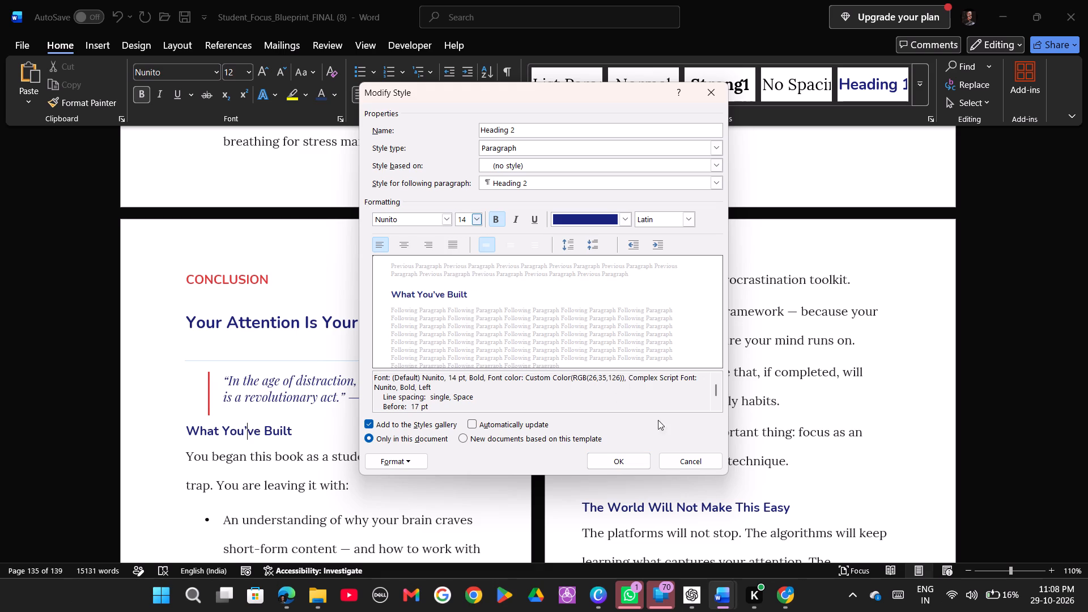
left_click(622, 461)
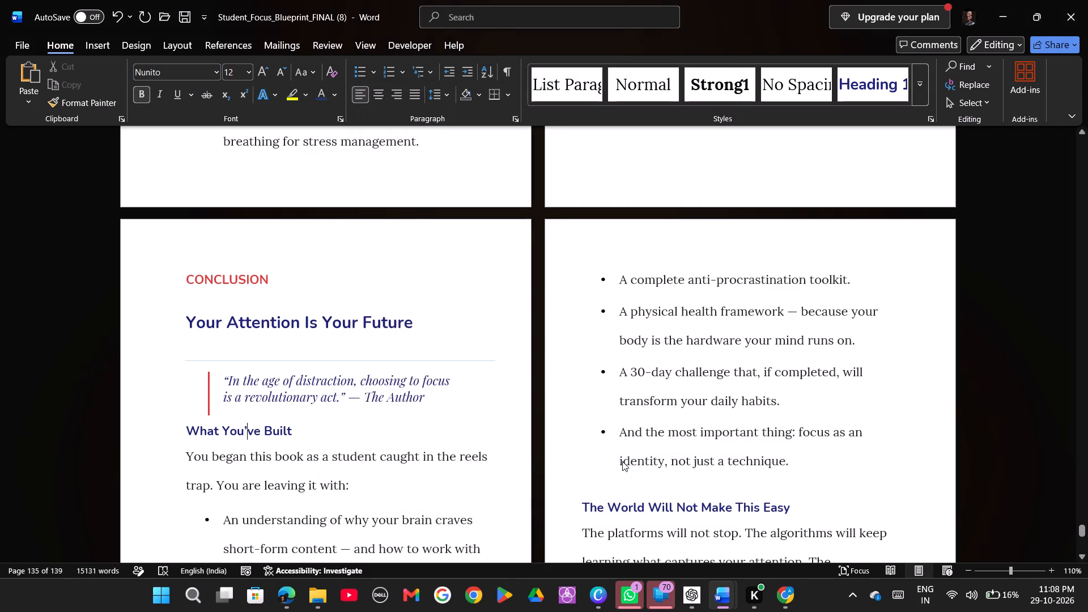
Select every Heading 2 instance in the manuscript and set its font size to 14.
left_click(919, 89)
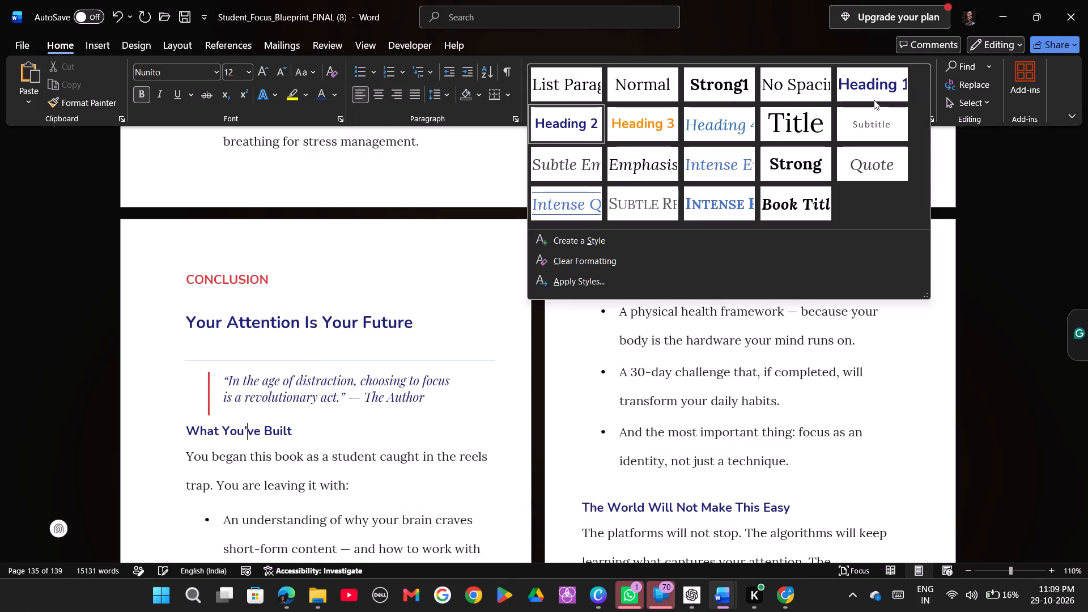
right_click(580, 126)
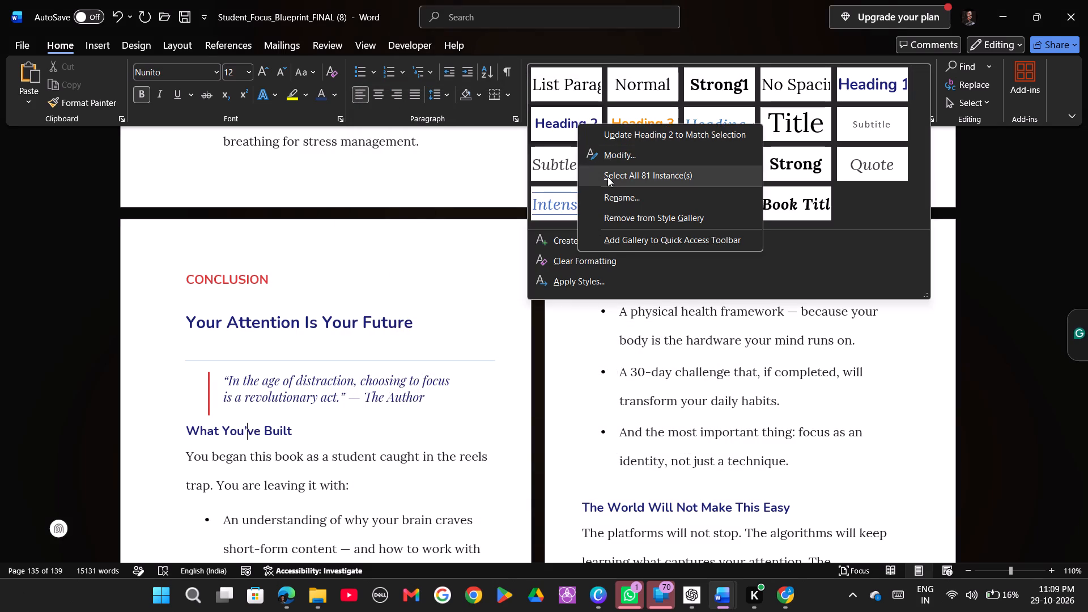
left_click(608, 177)
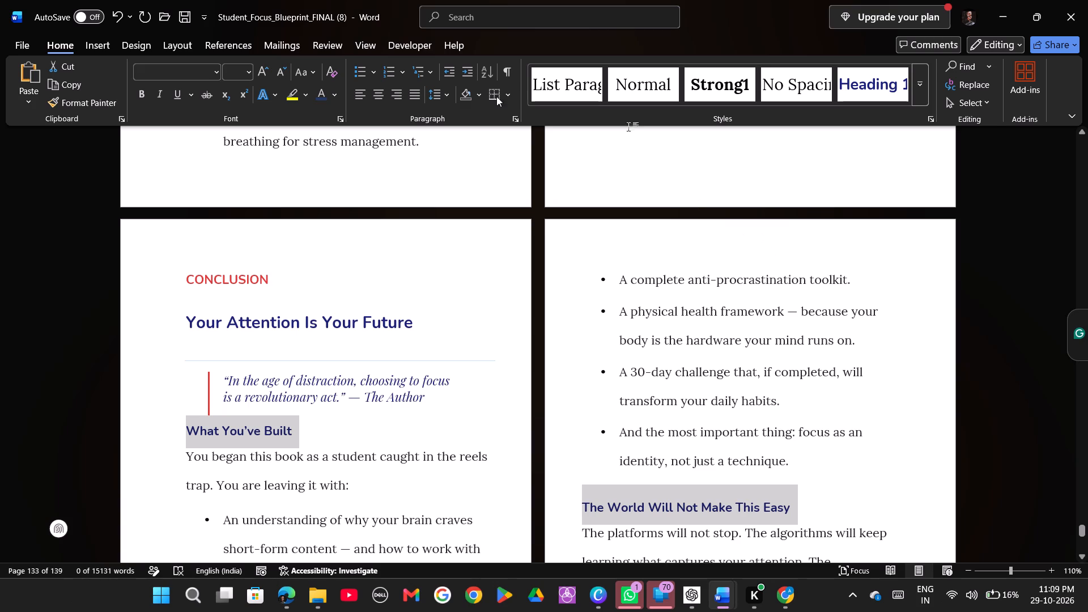
left_click(248, 71)
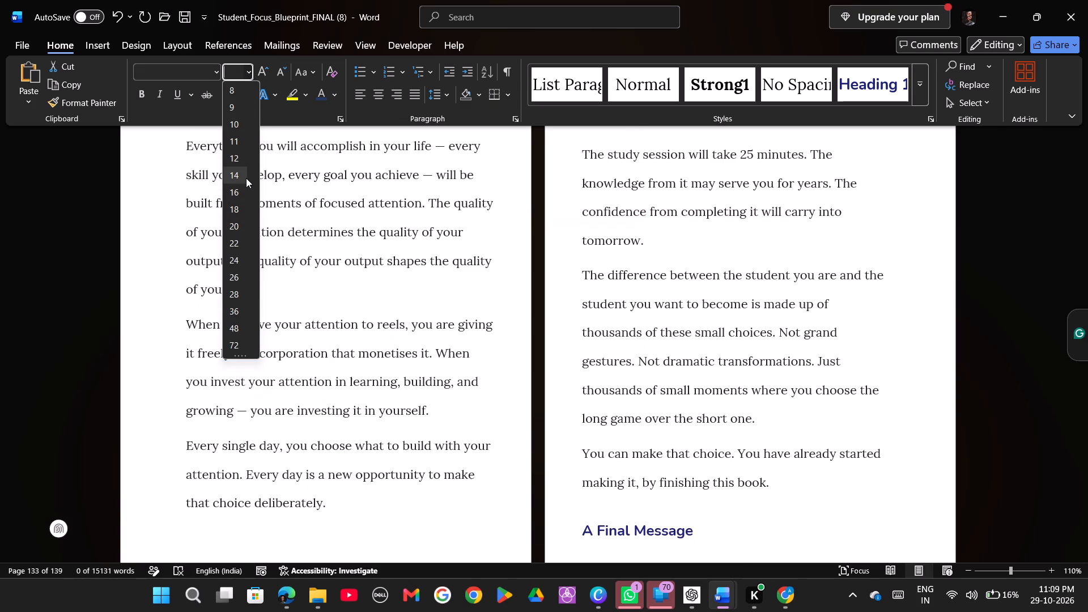
left_click(246, 178)
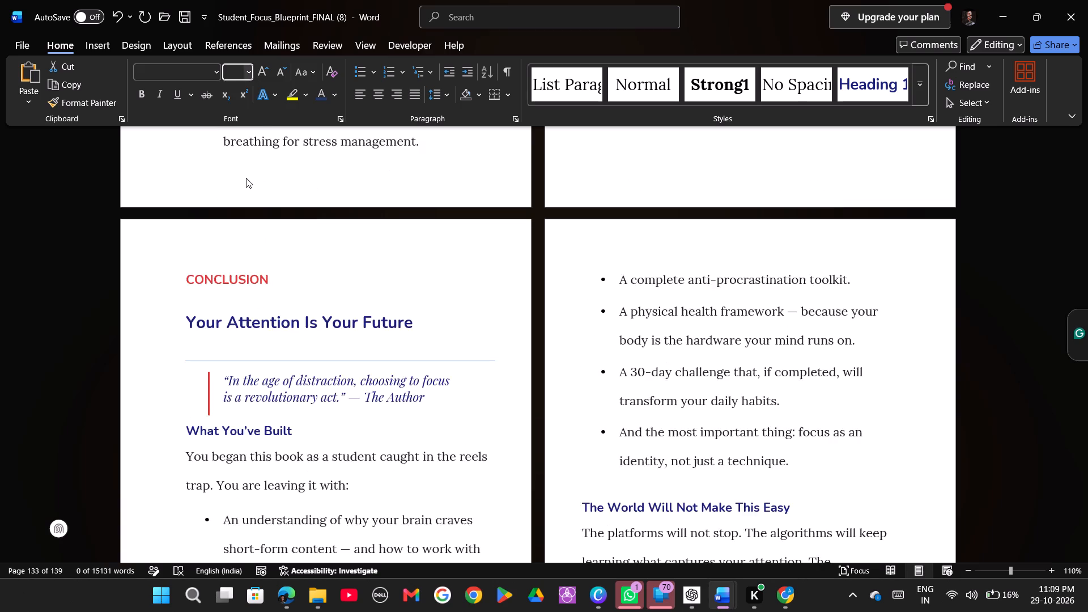
Select every Heading 1 instance in the manuscript and set its font size to 16.
scroll(763, 209, "up", 4)
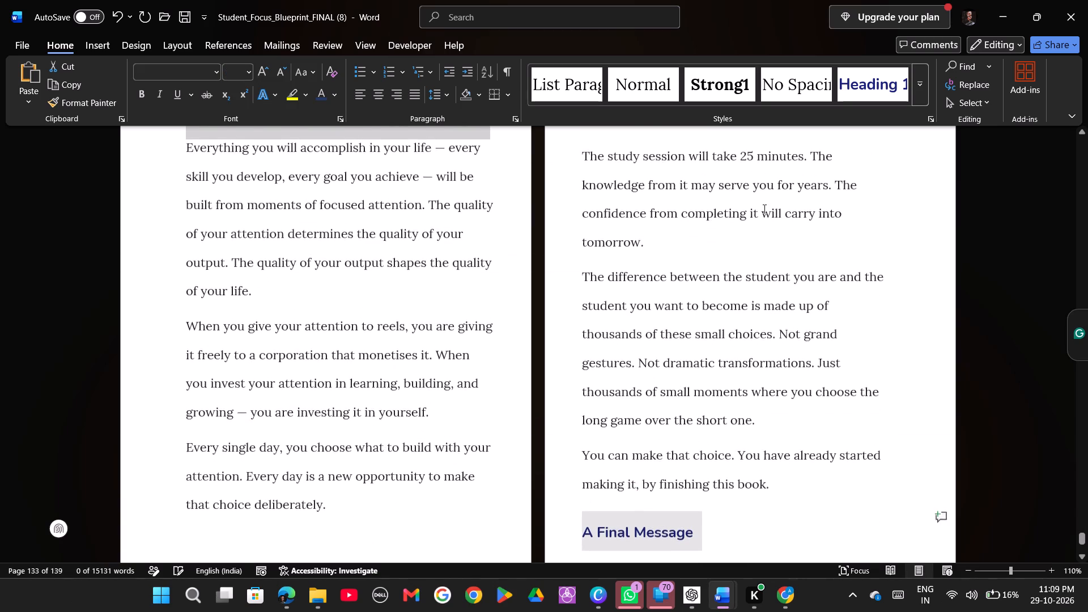
scroll(763, 209, "up", 2)
right_click(896, 92)
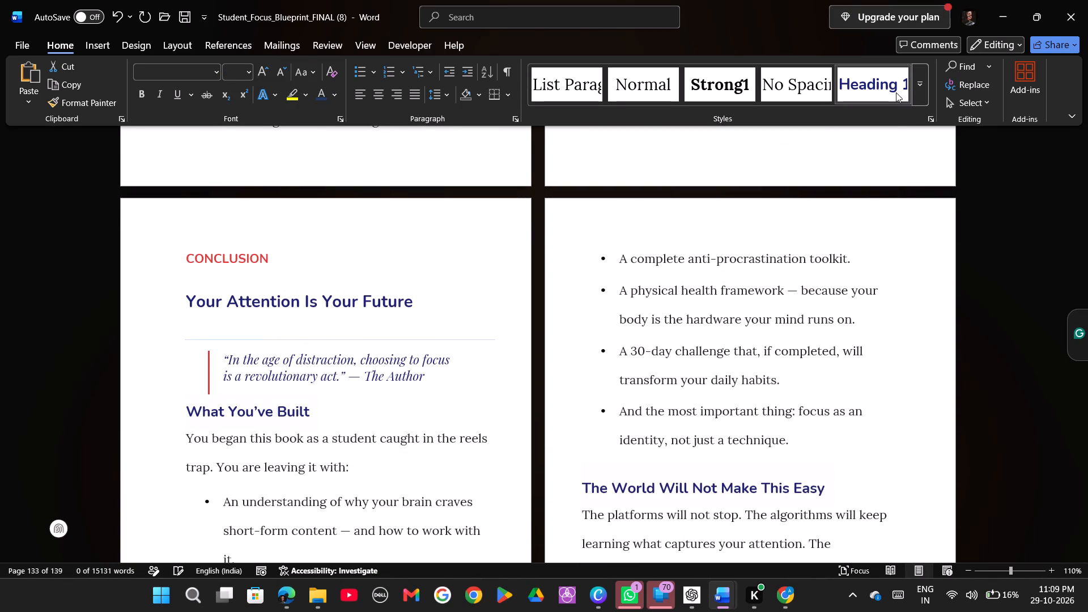
left_click(923, 139)
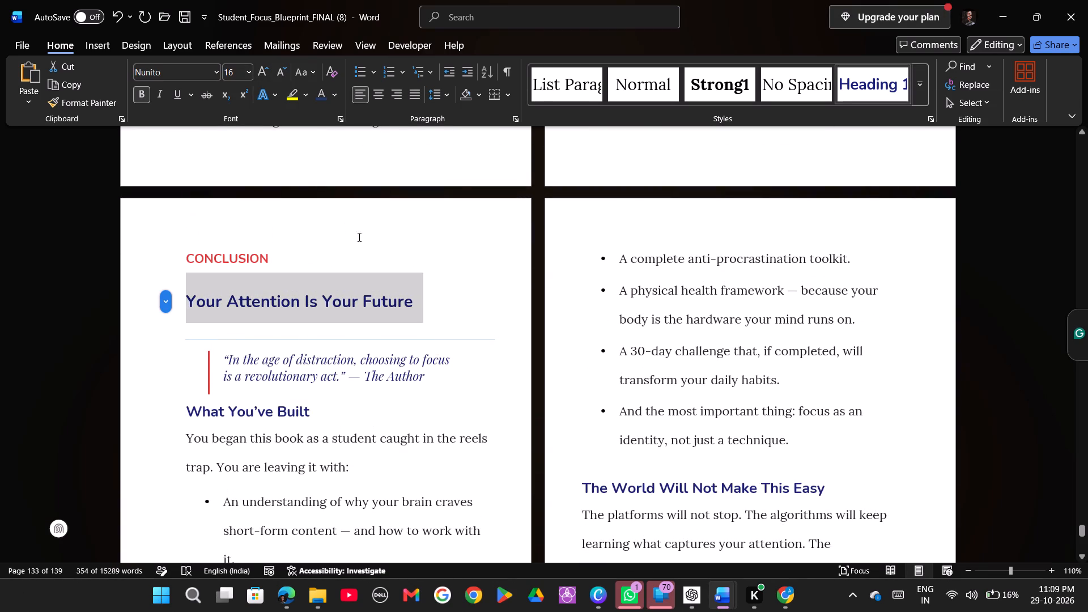
left_click(247, 70)
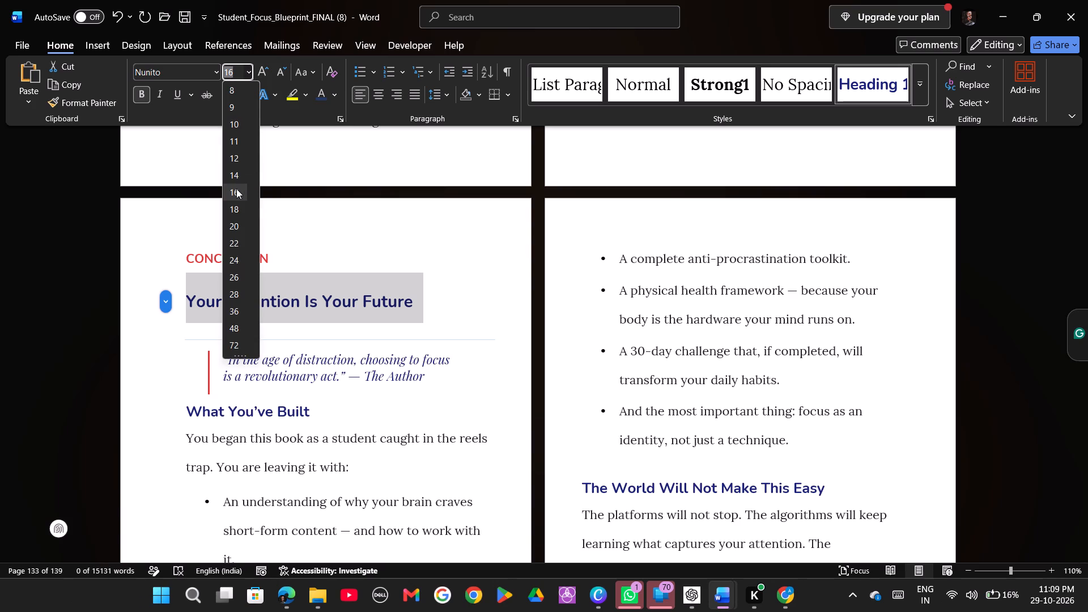
left_click(235, 189)
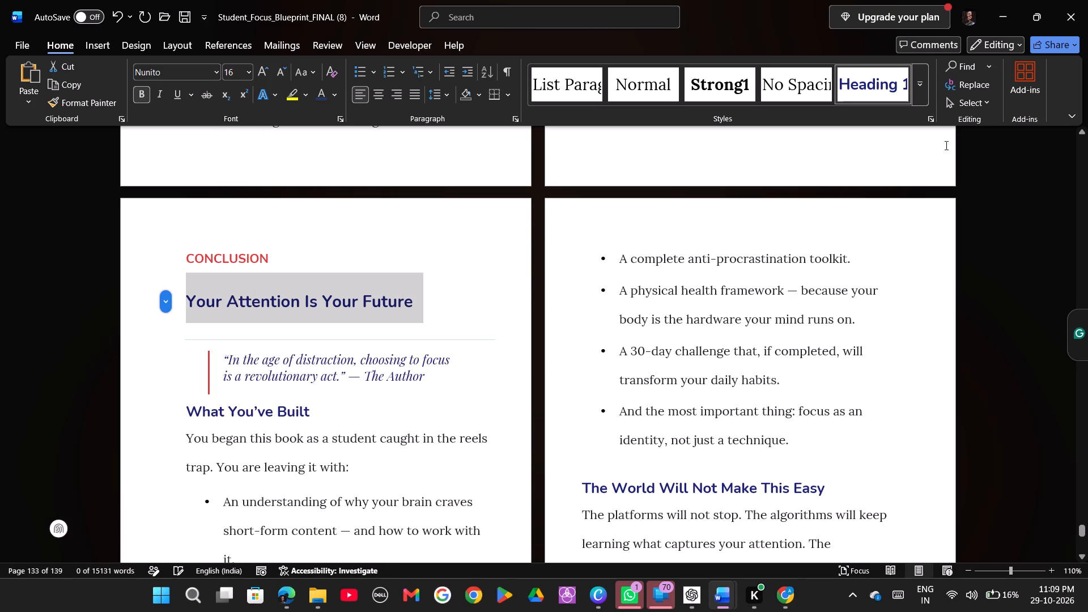
Select every Heading 3 instance in the manuscript and set its font size to 13.
left_click(916, 95)
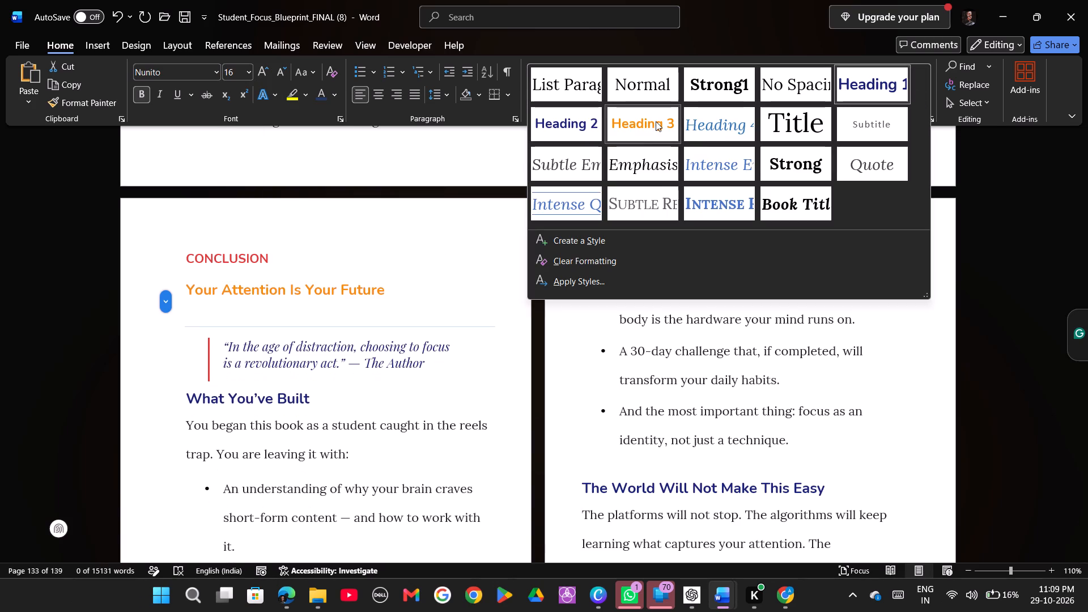
right_click(664, 129)
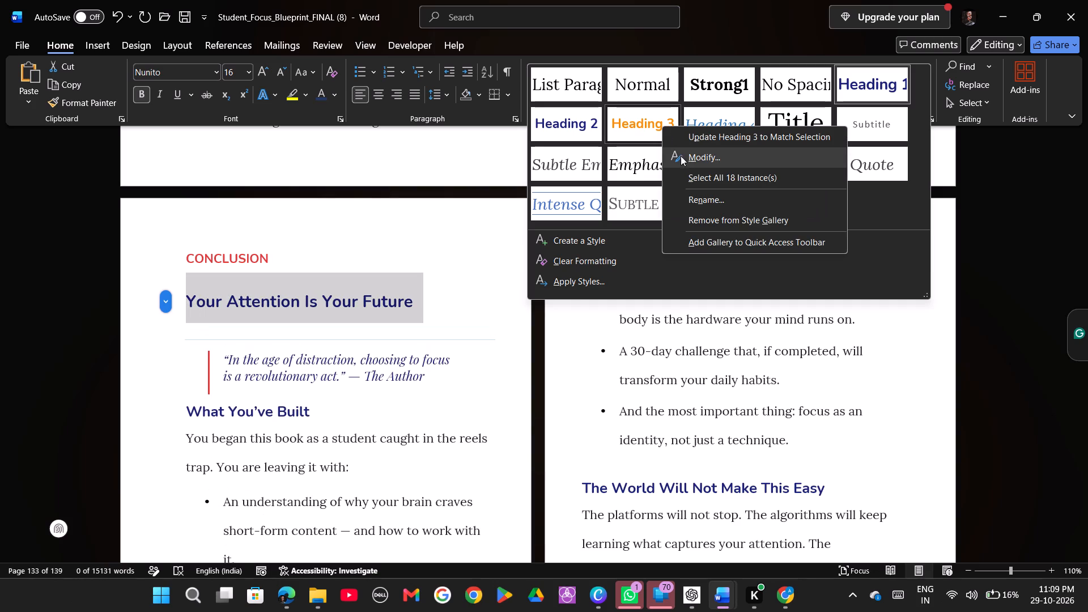
left_click(688, 177)
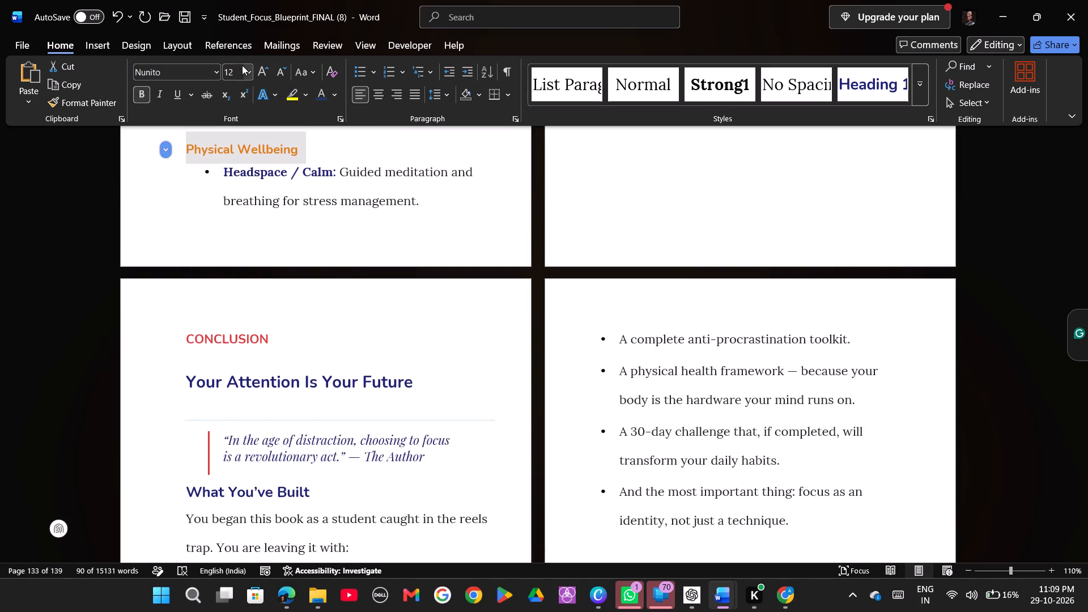
left_click(249, 70)
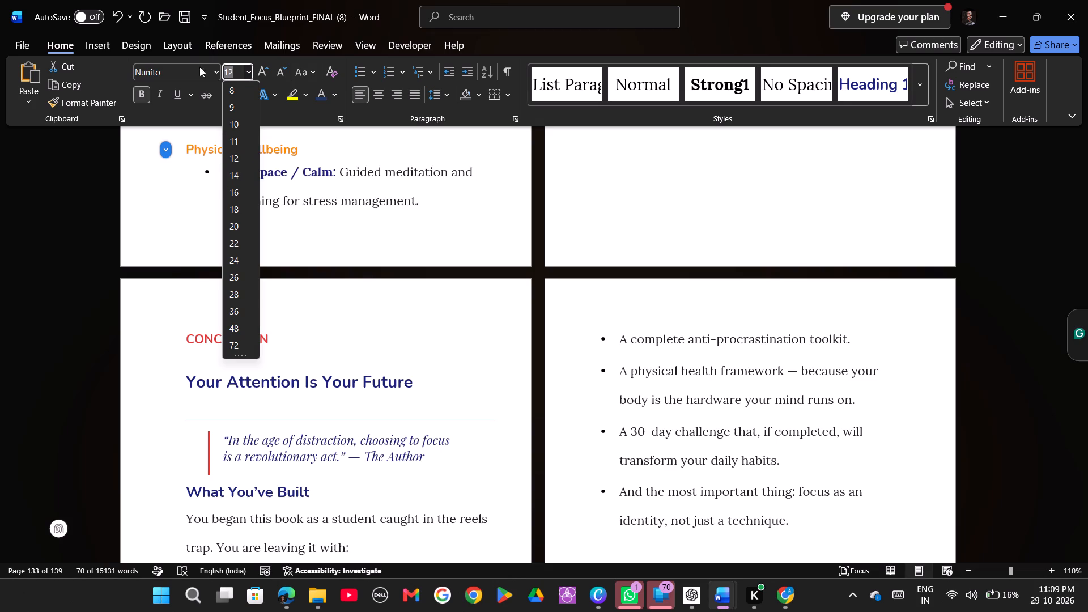
left_click(240, 70)
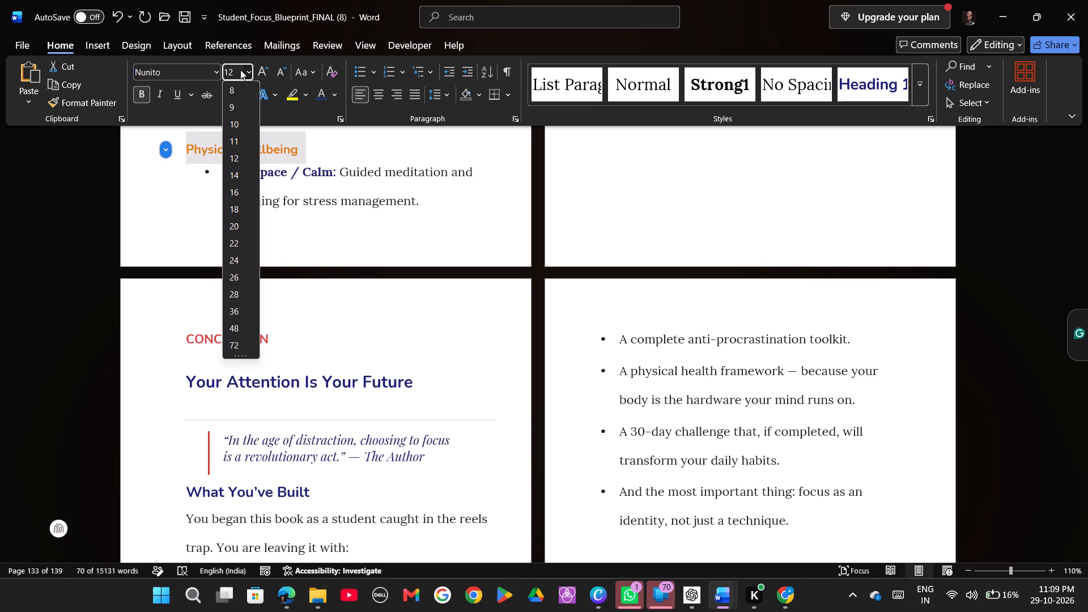
key("BackSpace")
key("3")
key("Return")
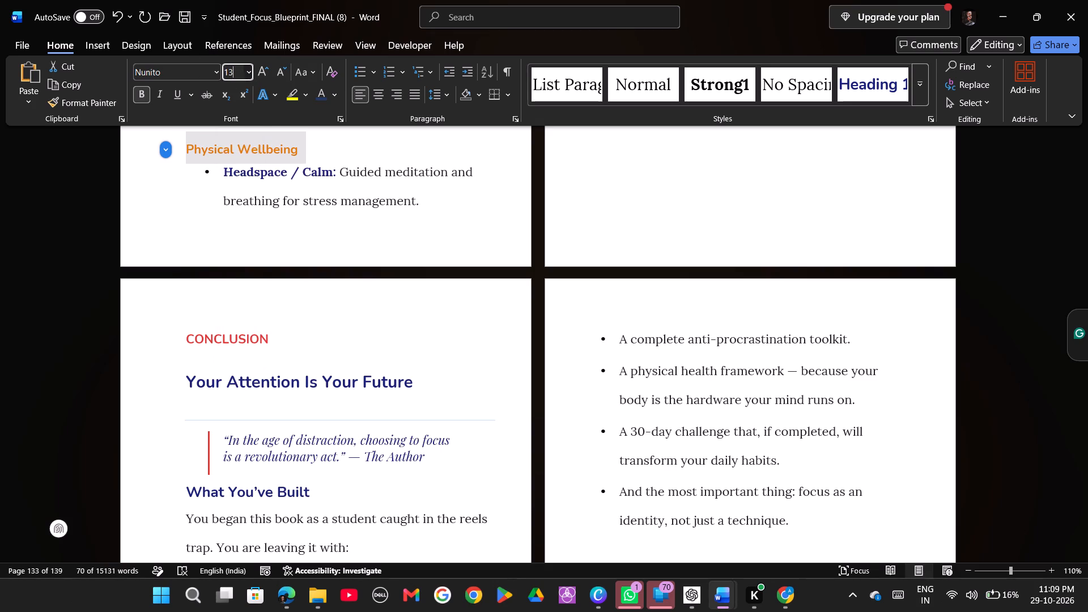
Apply the Strong1 style to the CONCLUSION label above "Your Attention Is Your Future".
left_click(448, 282)
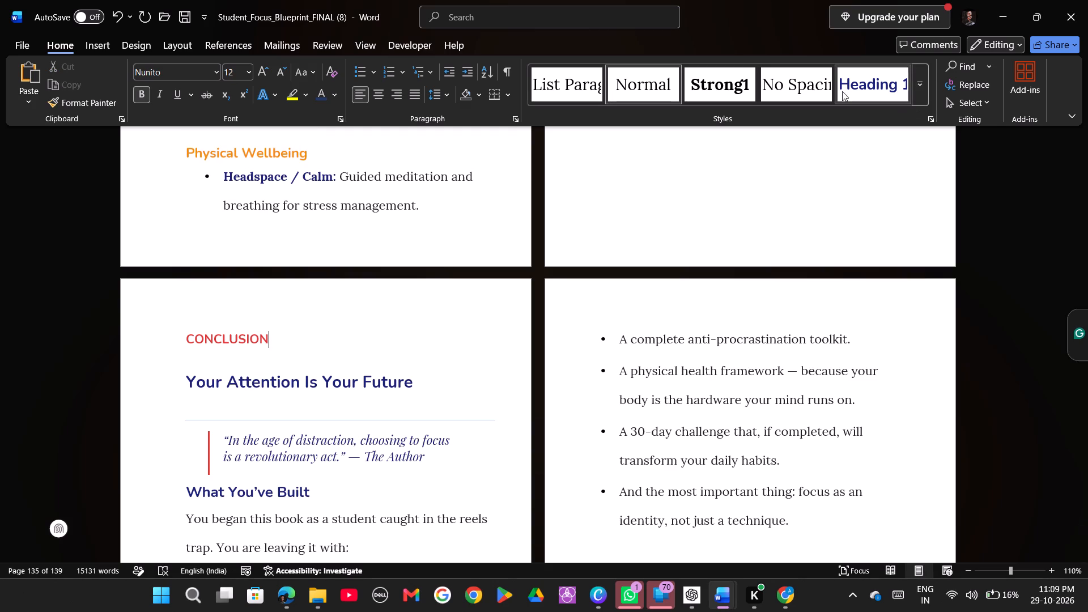
left_click(719, 93)
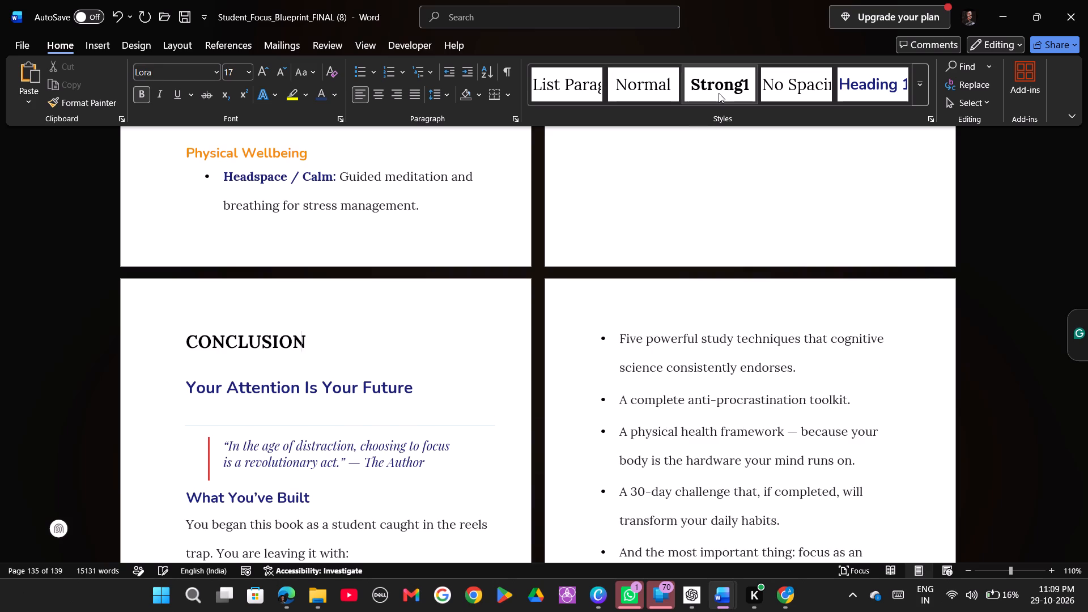
left_click(719, 93)
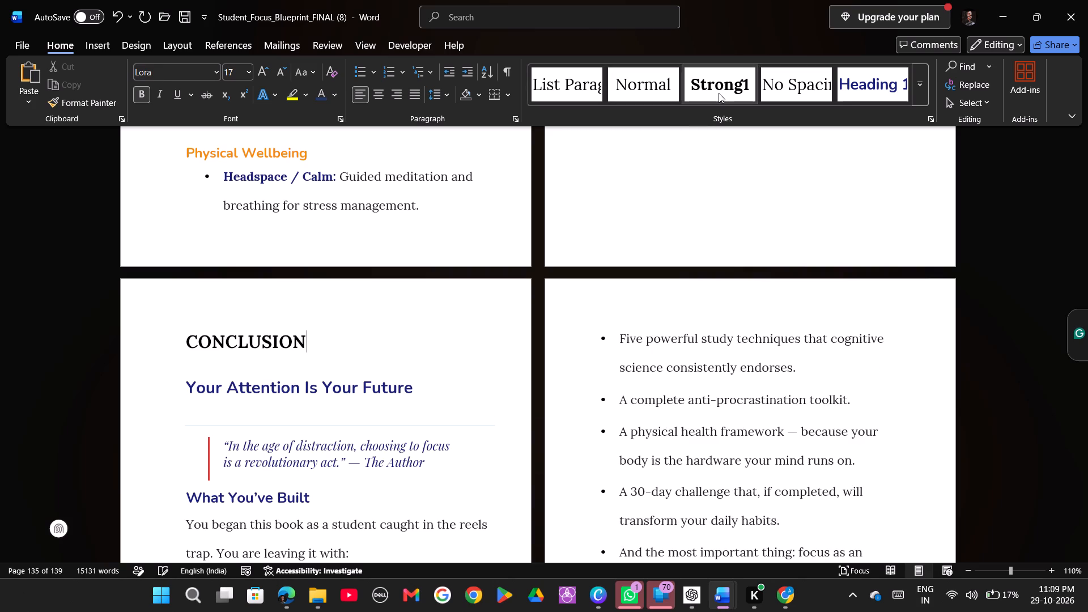
right_click(719, 93)
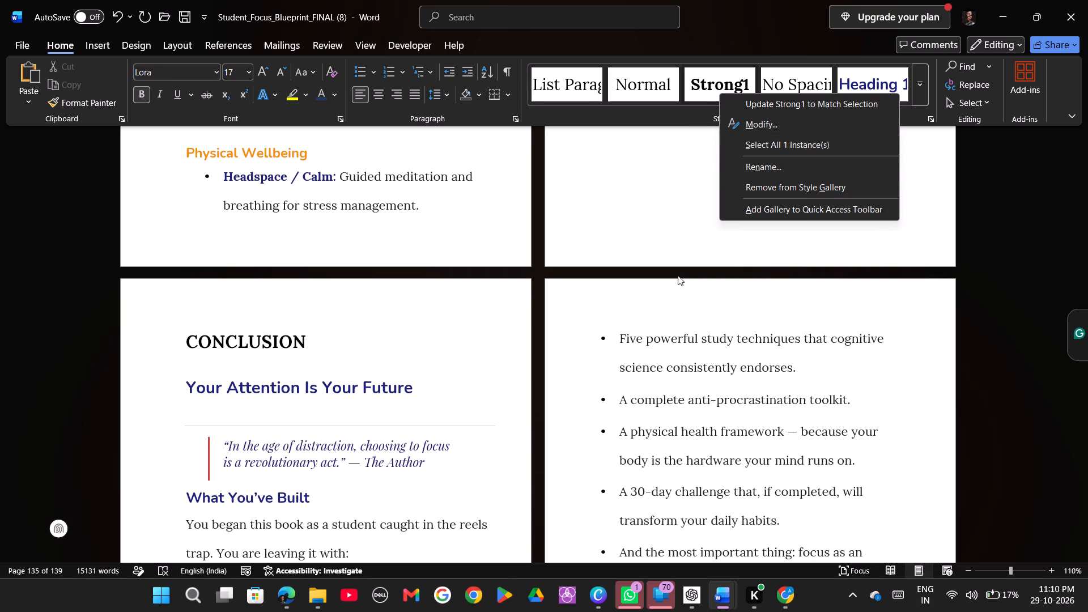
scroll(582, 294, "up", 1)
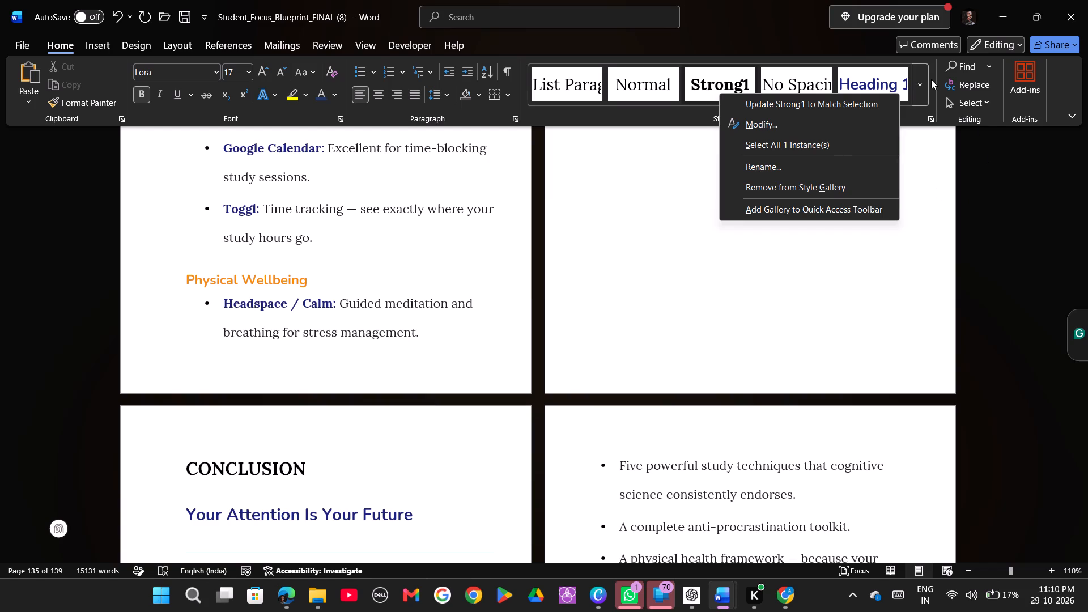
Apply the Subtle Reference style at the end of the CONCLUSION label.
left_click(926, 91)
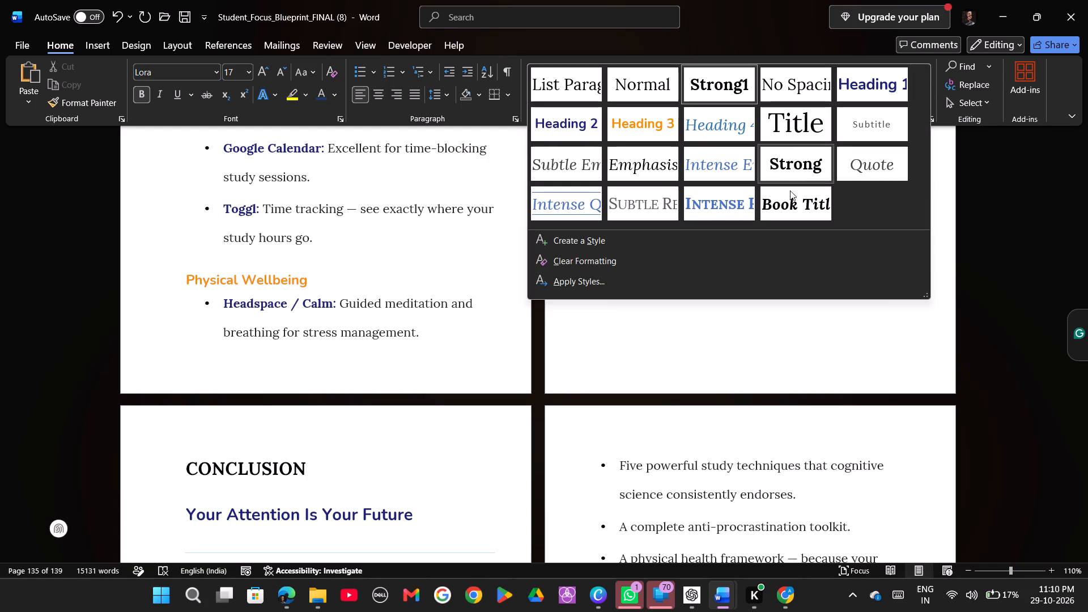
left_click(643, 195)
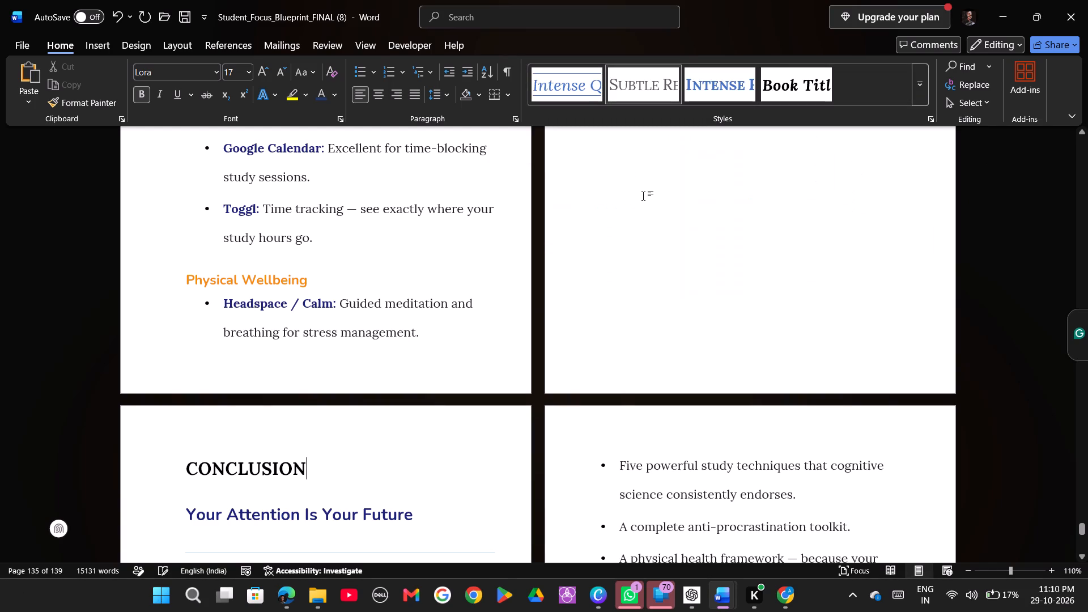
left_click(657, 290)
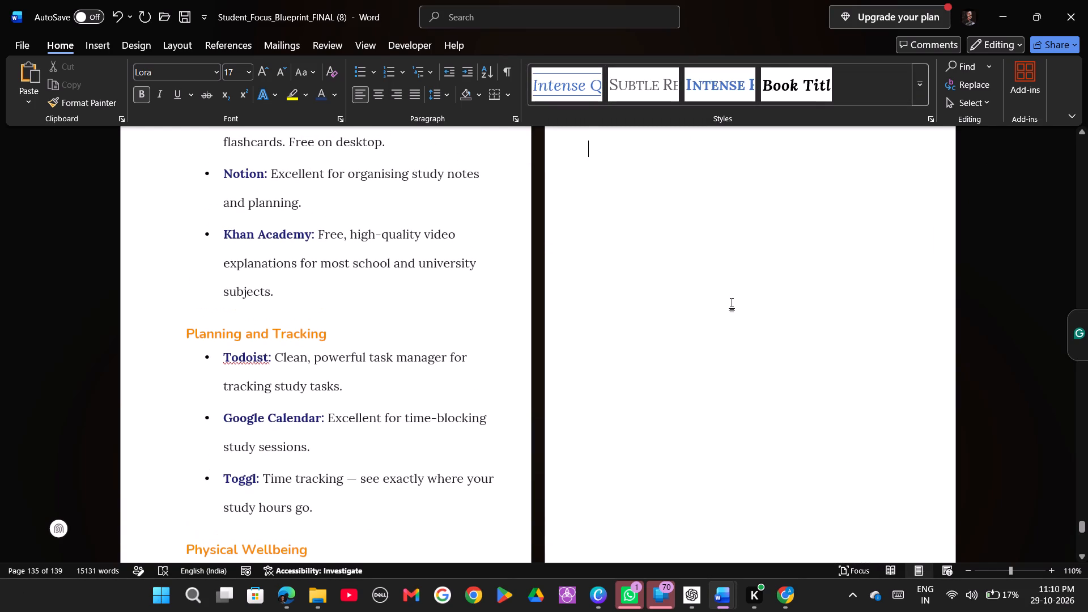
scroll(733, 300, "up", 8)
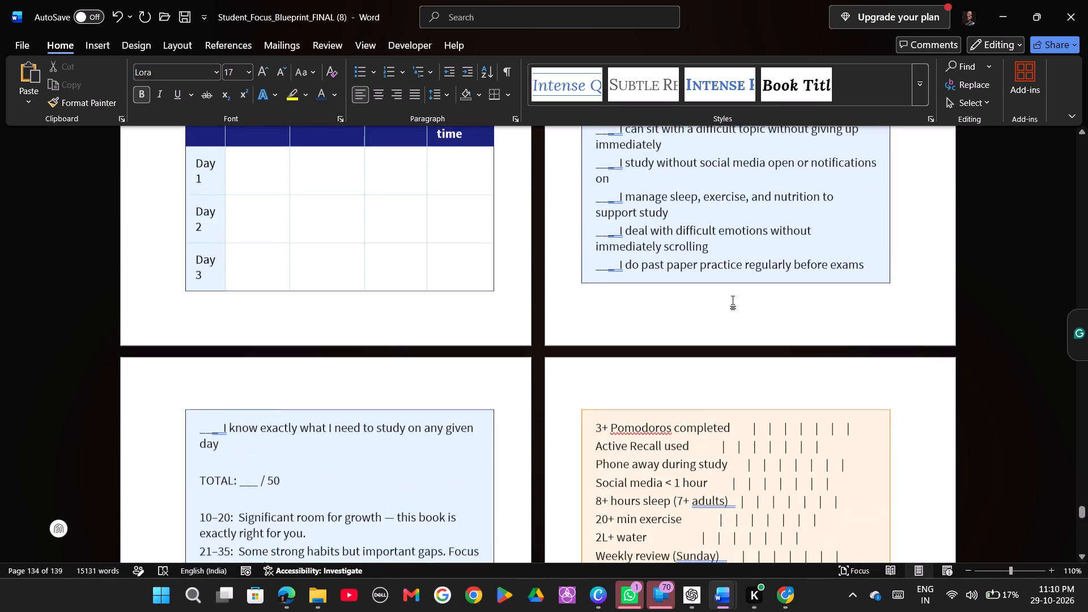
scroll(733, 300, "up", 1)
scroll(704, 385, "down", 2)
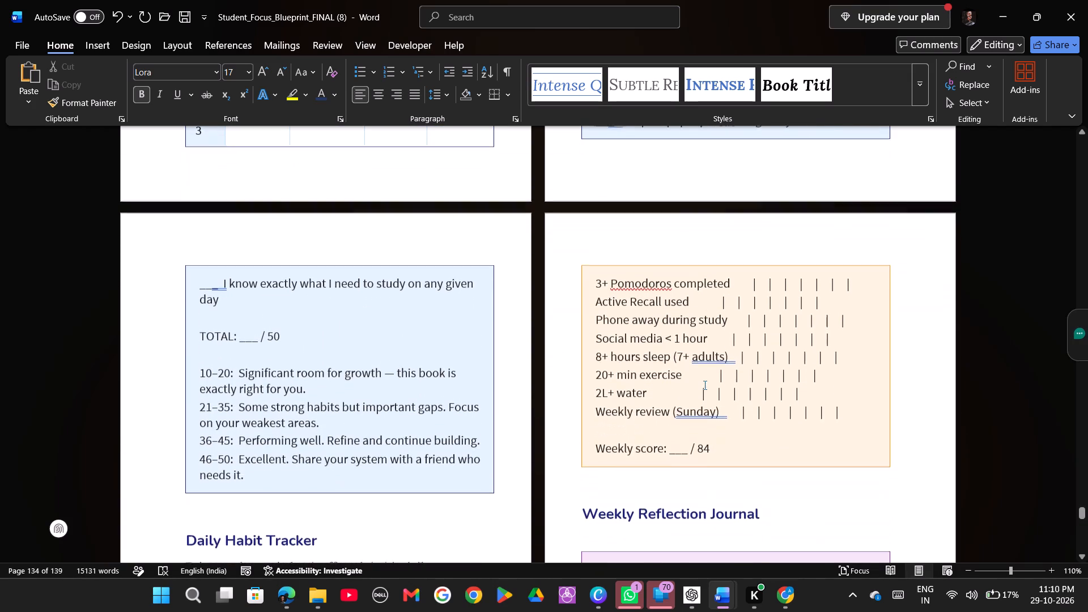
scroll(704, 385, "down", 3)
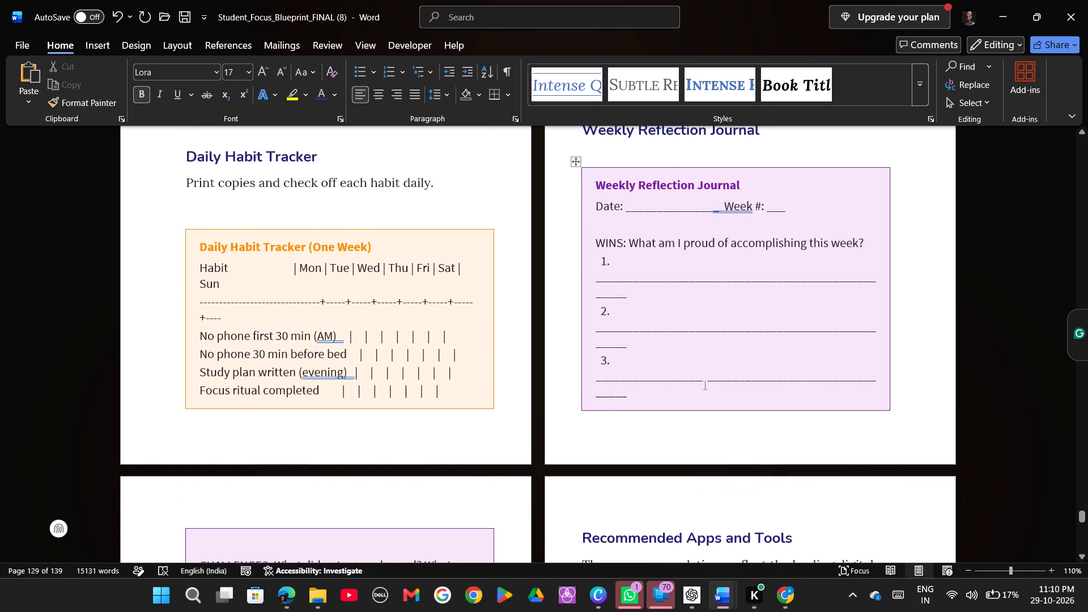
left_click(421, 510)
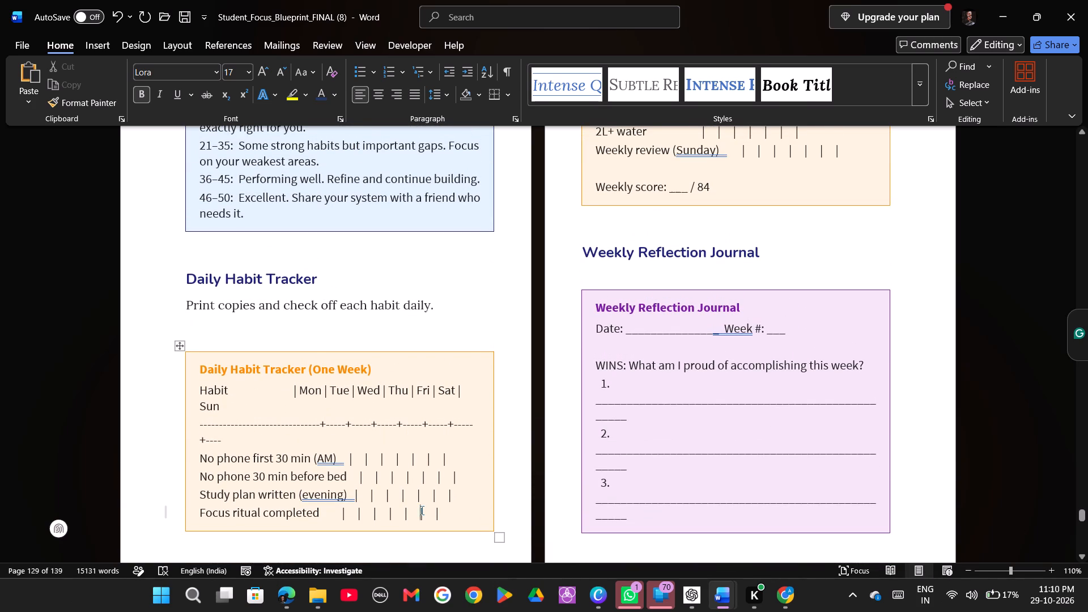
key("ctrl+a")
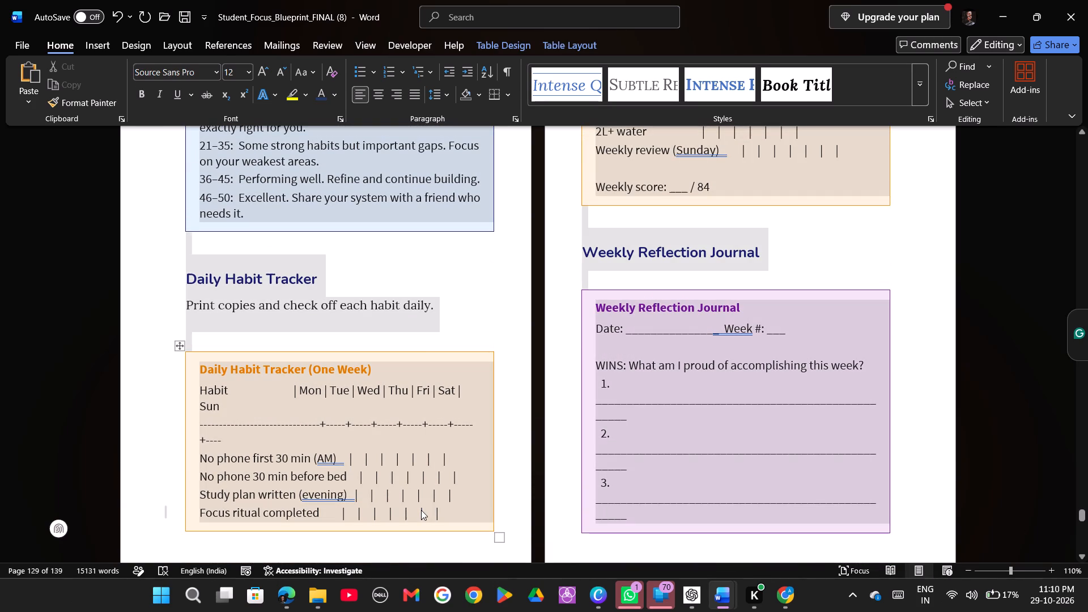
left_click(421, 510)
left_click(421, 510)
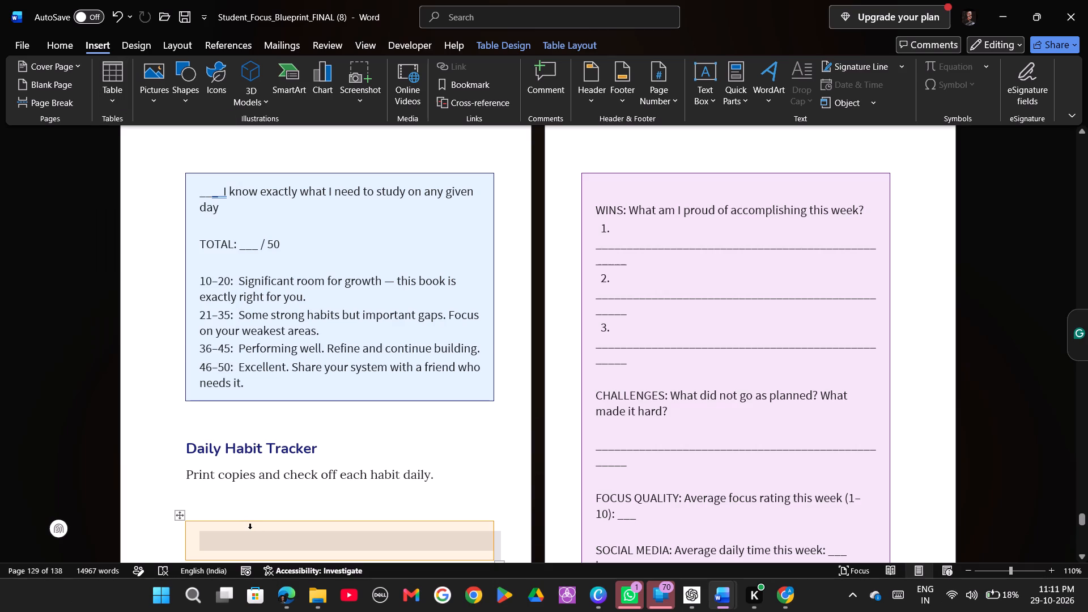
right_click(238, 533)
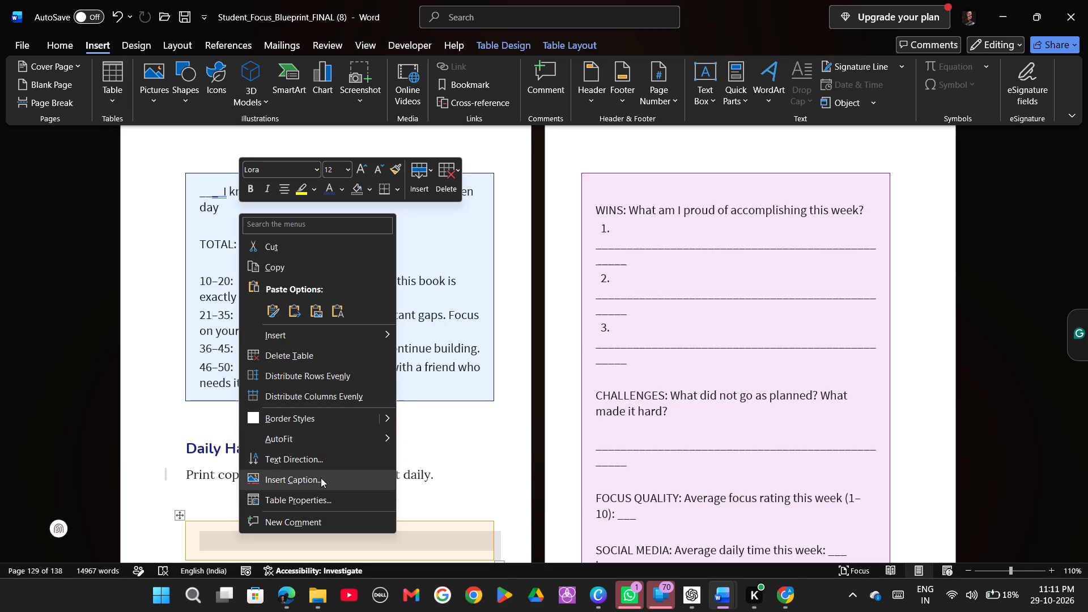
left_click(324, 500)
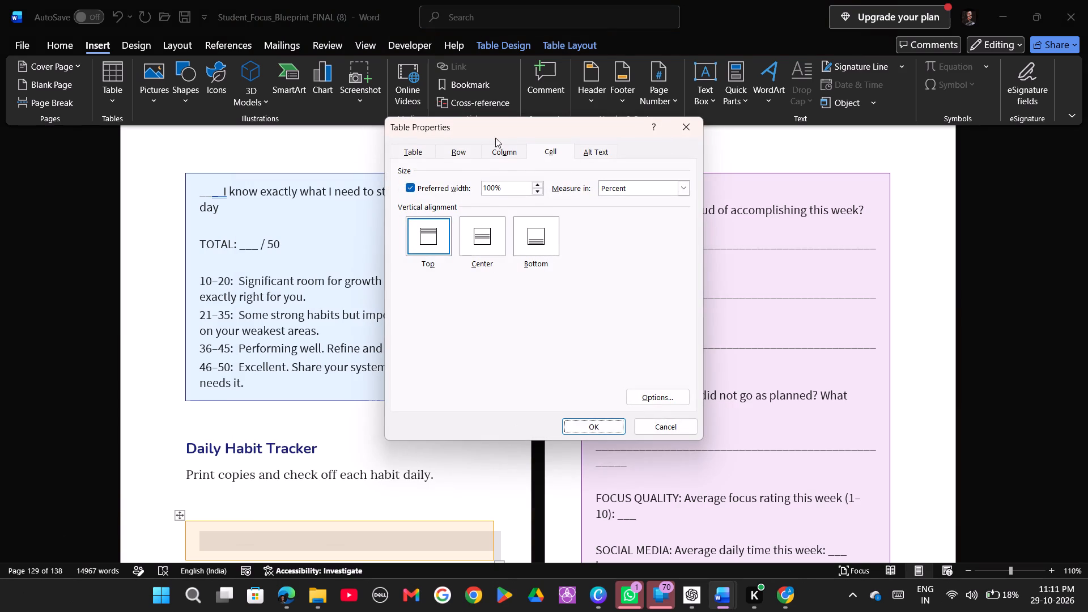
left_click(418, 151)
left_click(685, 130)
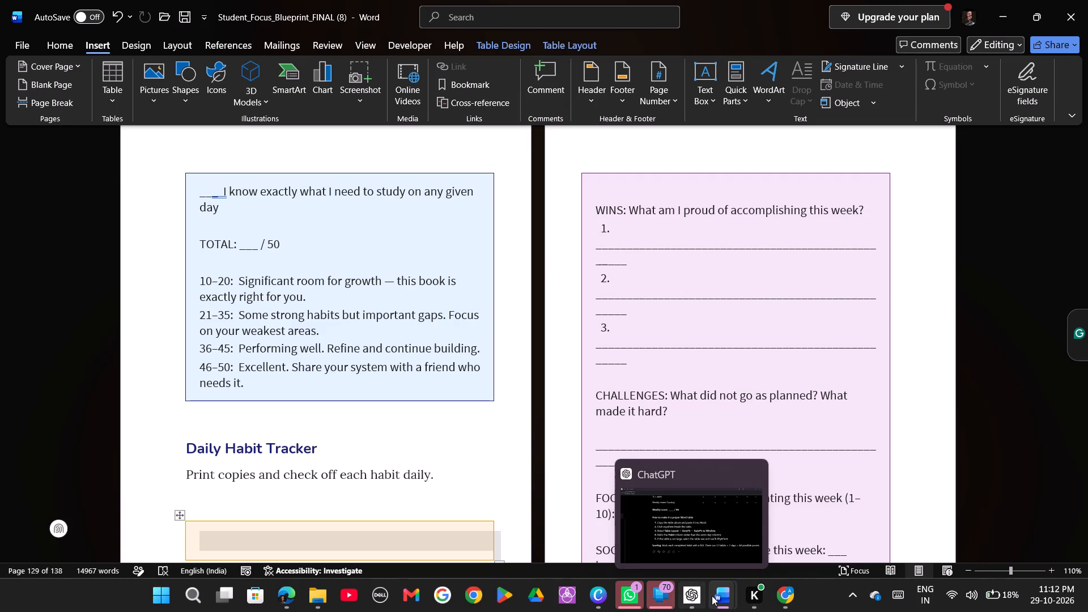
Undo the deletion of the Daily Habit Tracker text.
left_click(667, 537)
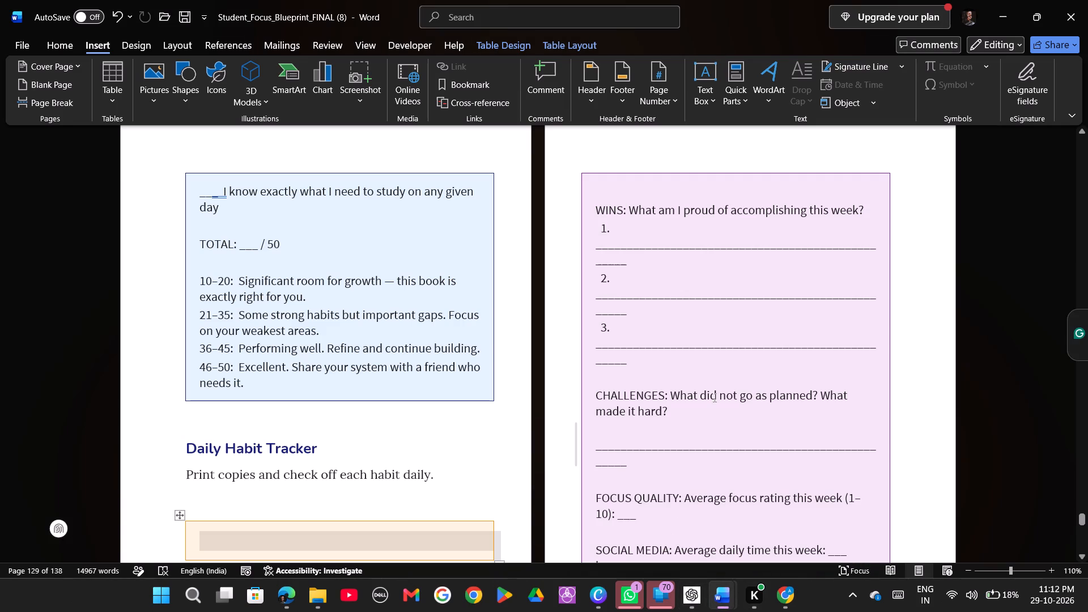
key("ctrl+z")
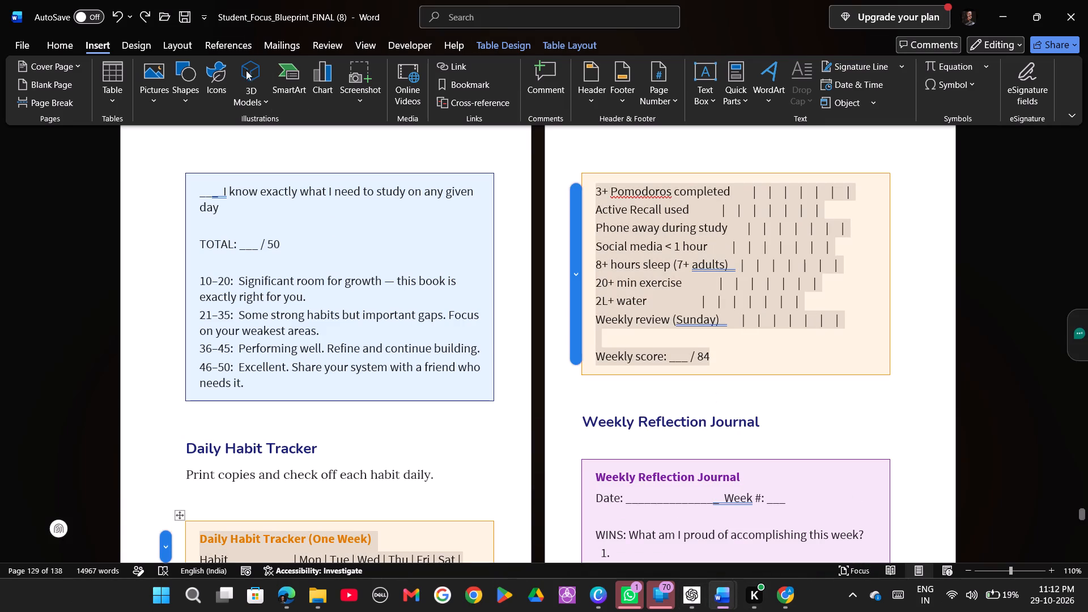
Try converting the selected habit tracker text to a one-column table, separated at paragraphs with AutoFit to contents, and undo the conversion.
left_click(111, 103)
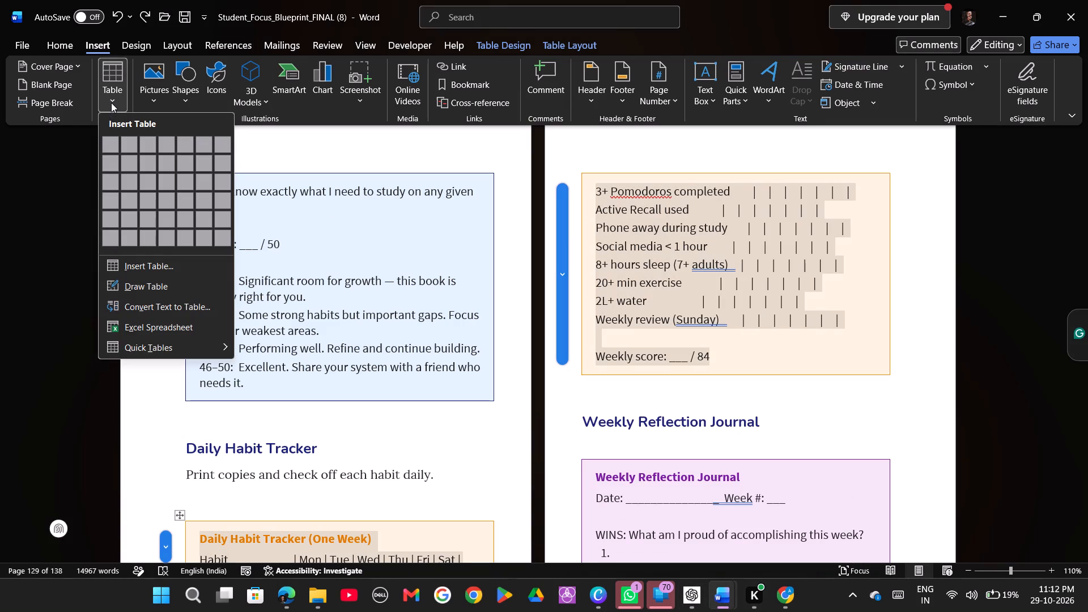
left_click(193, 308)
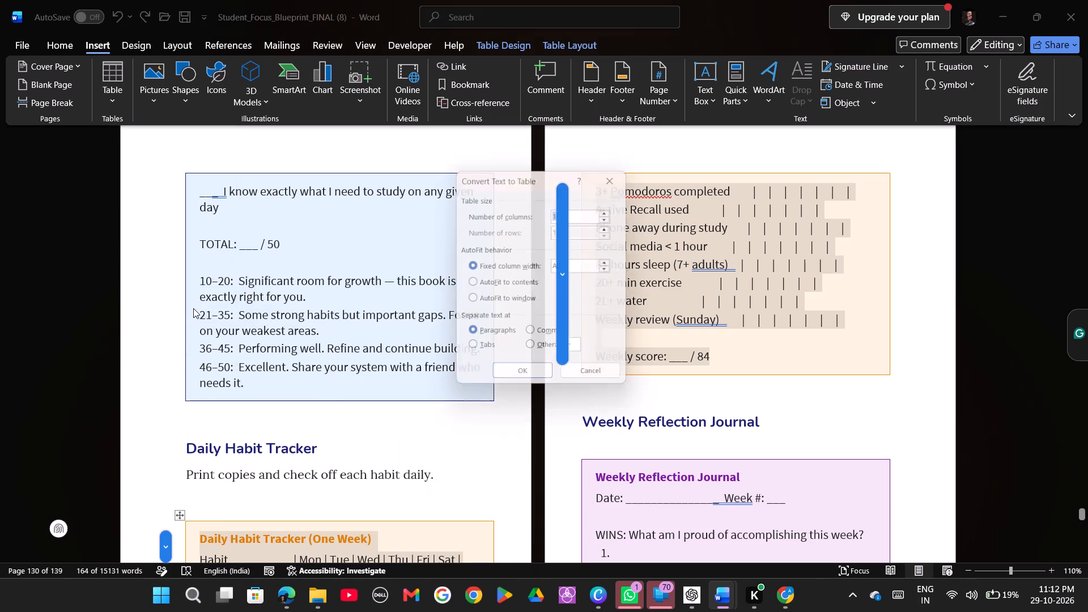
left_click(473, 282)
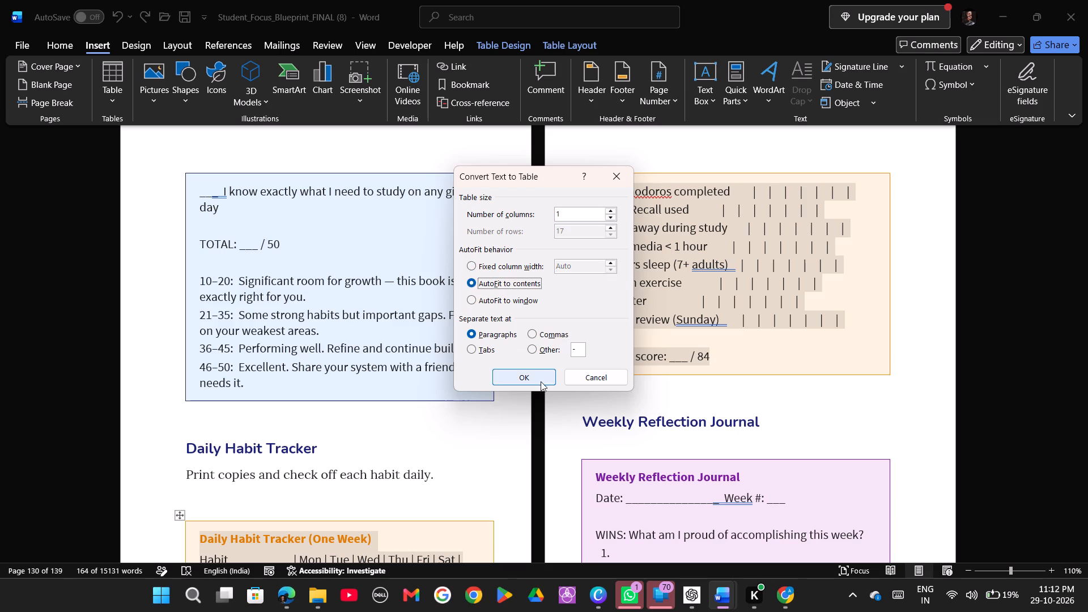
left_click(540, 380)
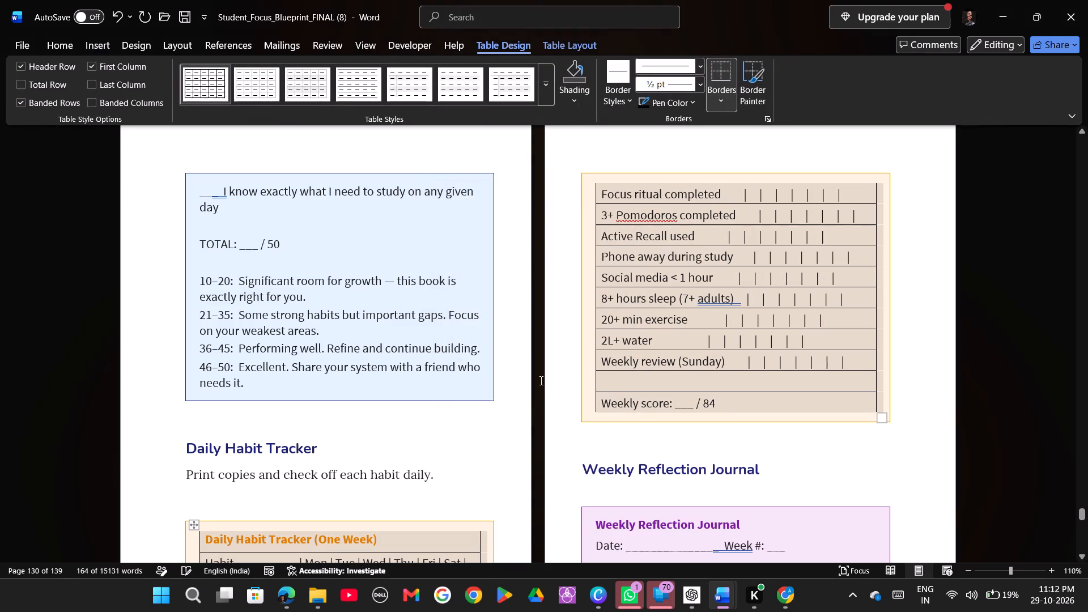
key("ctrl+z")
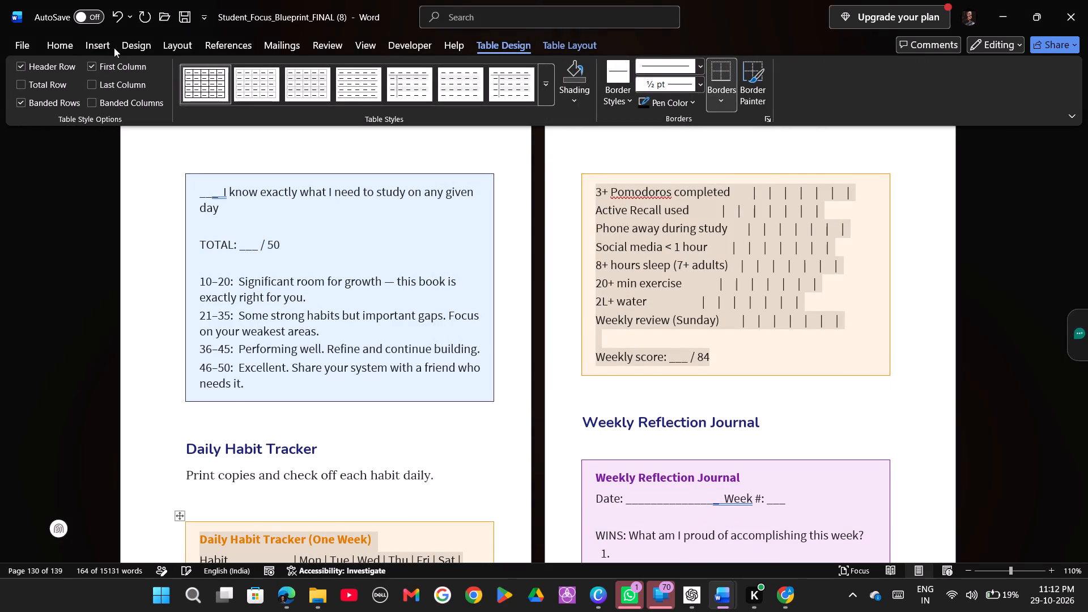
Convert the selected habit tracker text to a one-column table, separated at paragraphs with AutoFit to window.
left_click(102, 51)
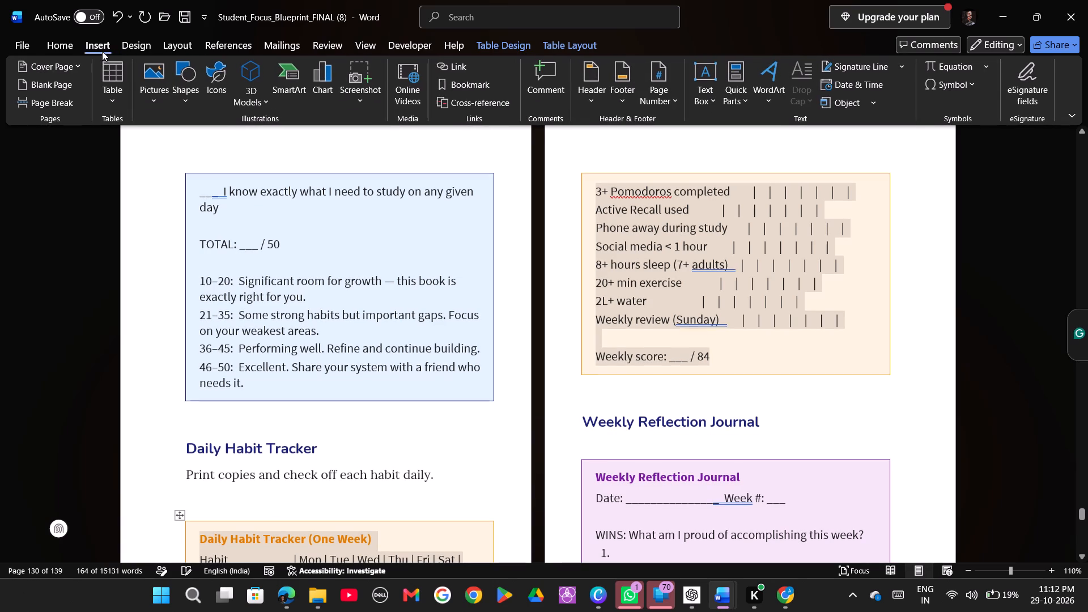
left_click(114, 107)
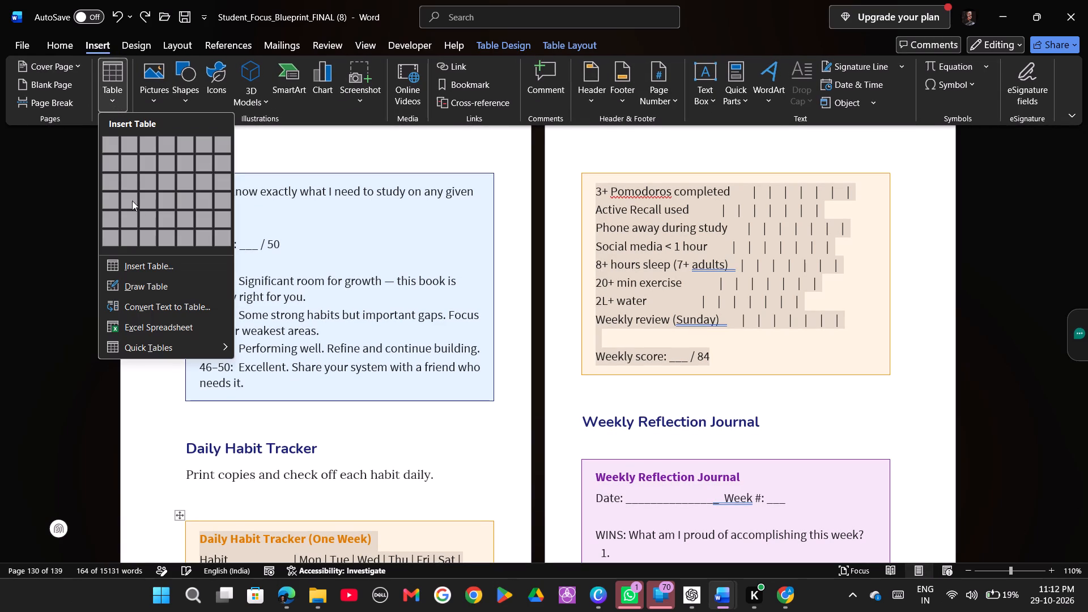
left_click(185, 309)
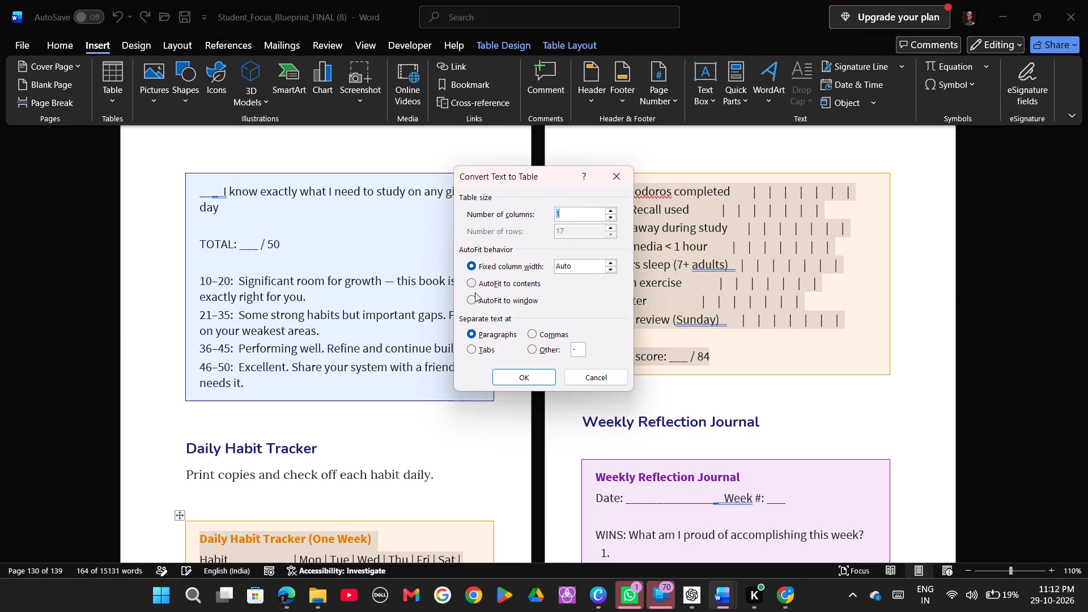
left_click(473, 285)
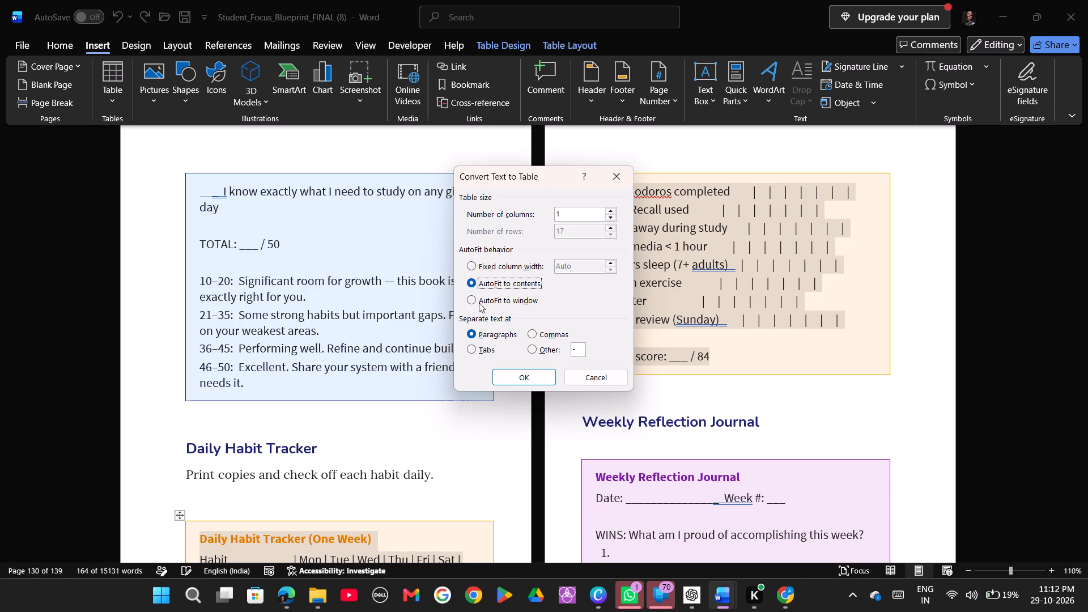
left_click(478, 303)
left_click(472, 282)
scroll(519, 309, "down", 1)
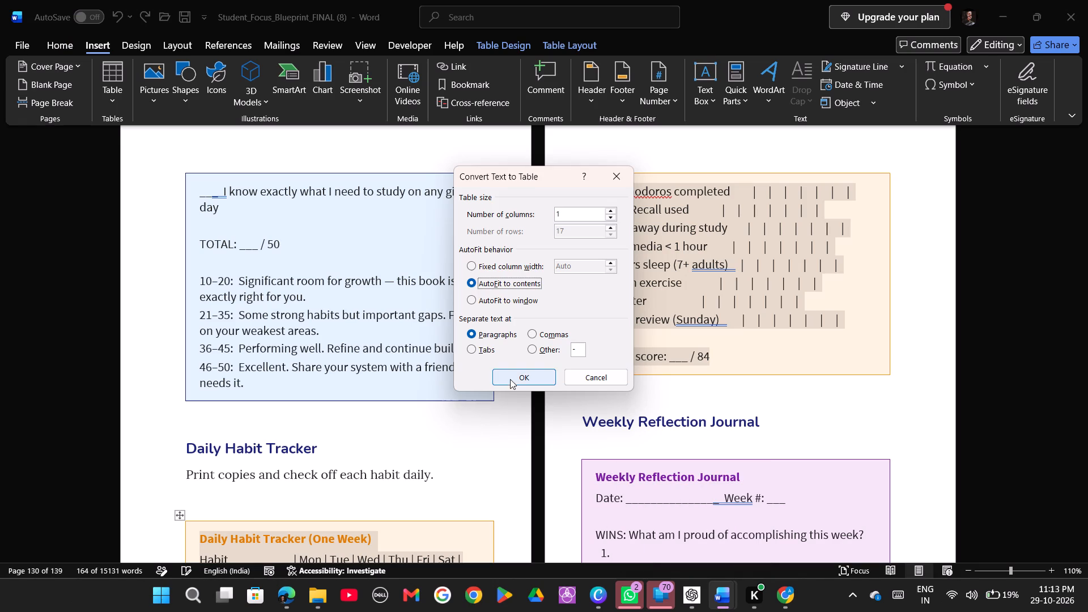
left_click(493, 304)
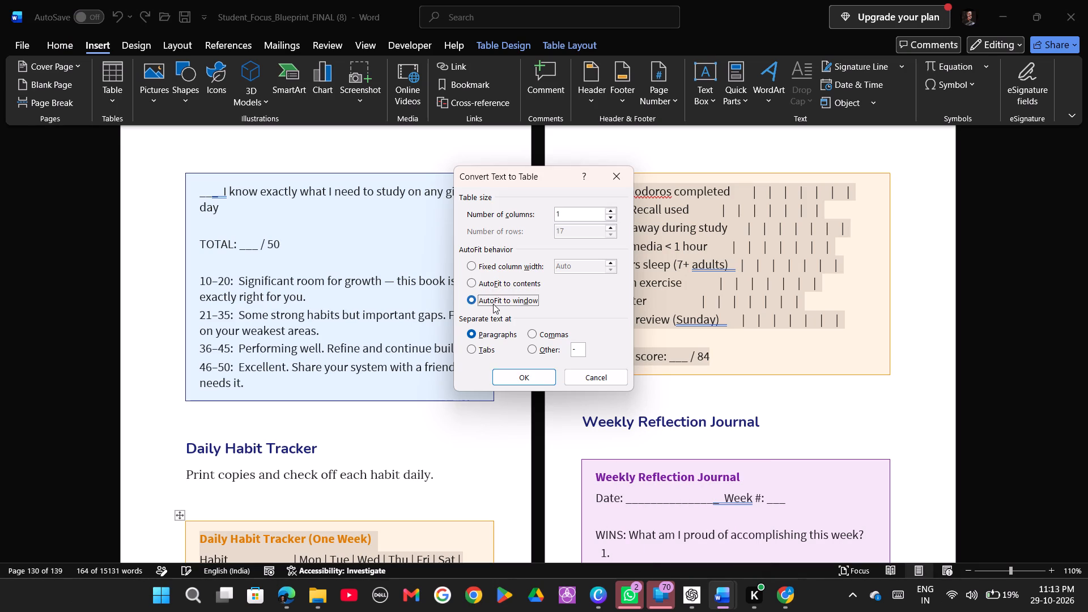
left_click(524, 376)
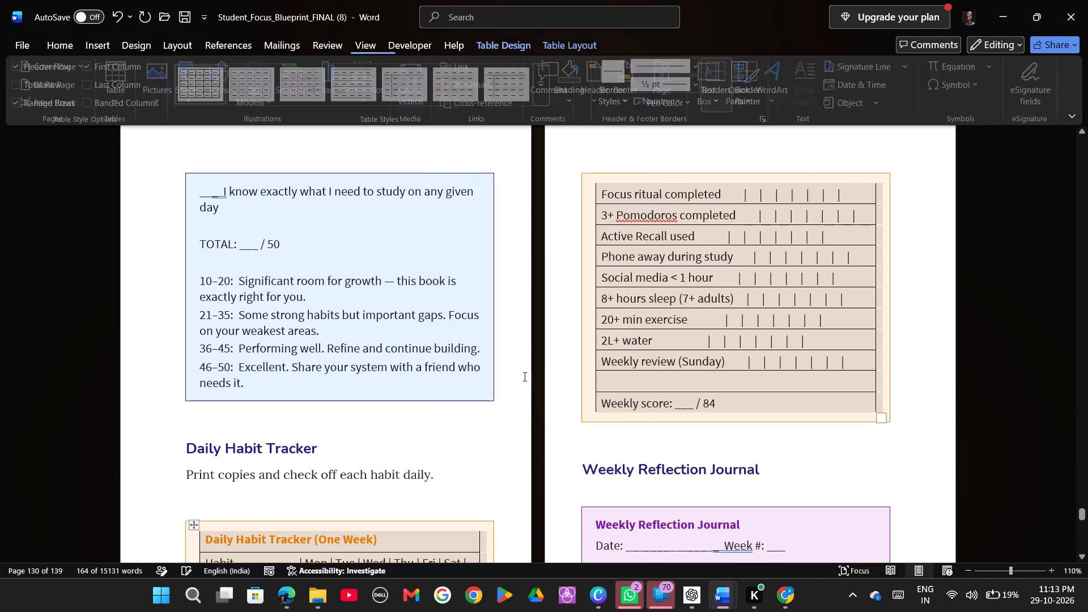
left_click(708, 315)
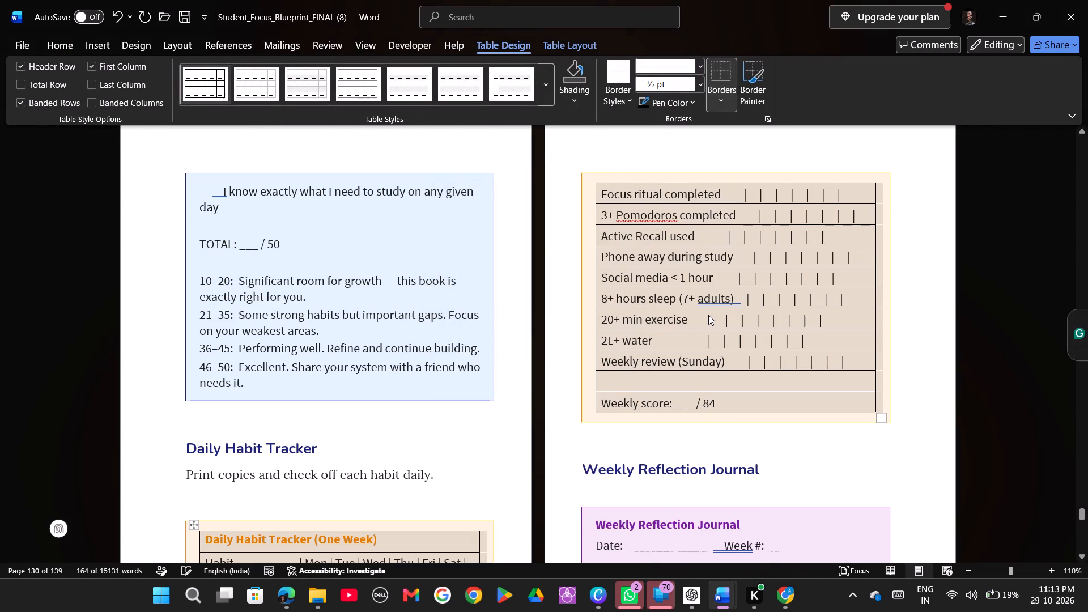
scroll(708, 315, "down", 1)
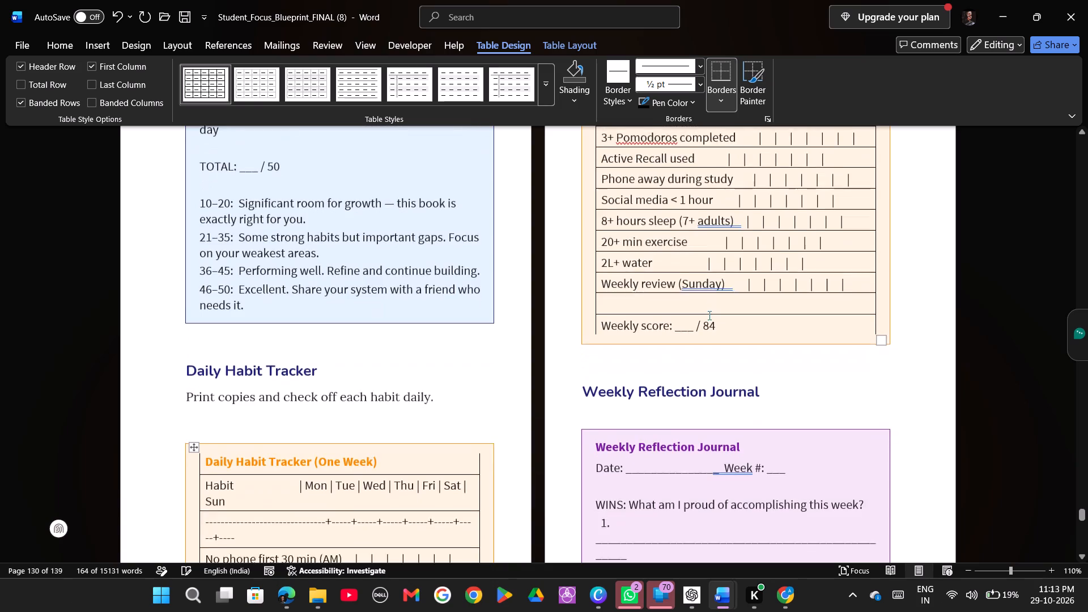
scroll(708, 315, "down", 2)
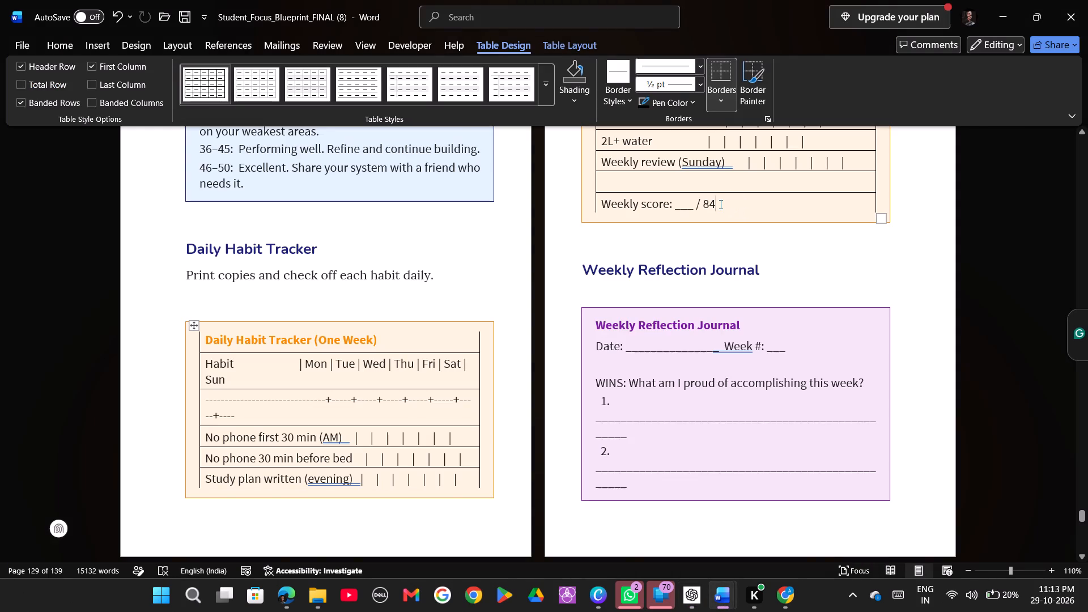
left_click(720, 204)
key("Return")
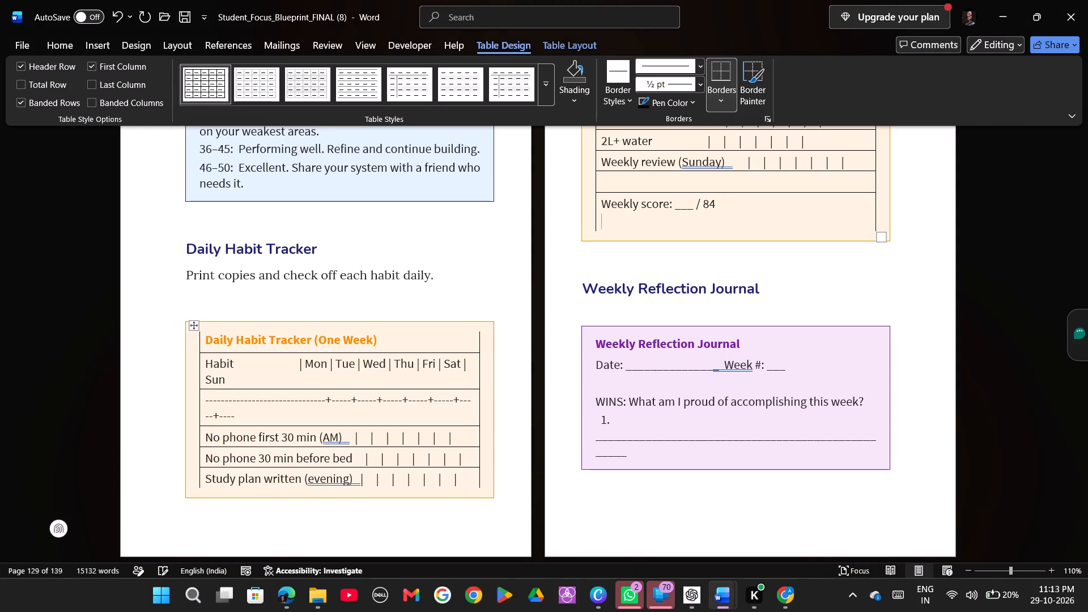
key("ctrl+v")
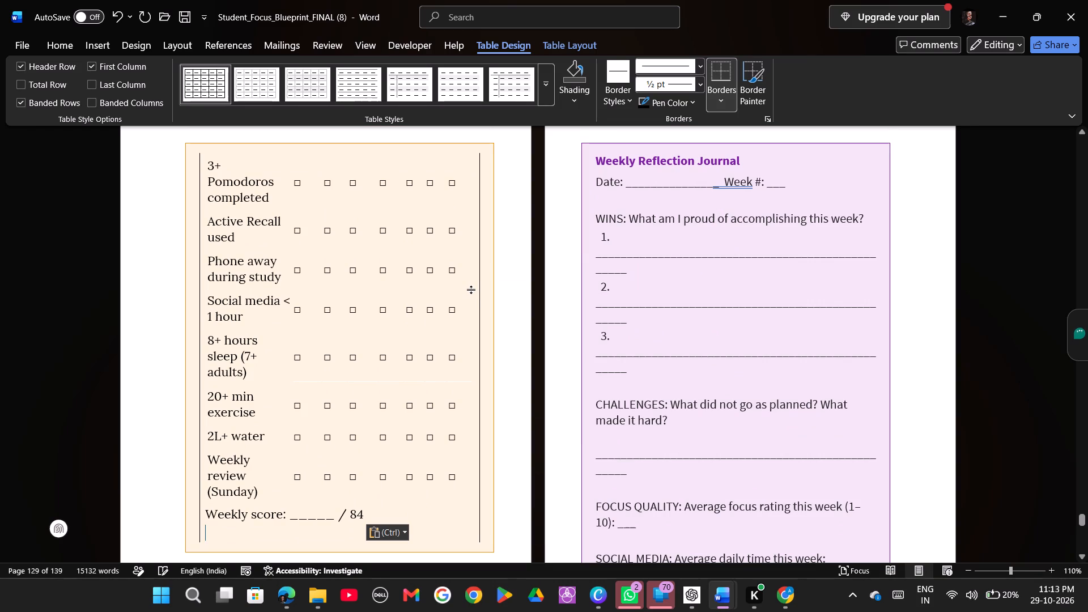
Undo the pasted tracker table below Weekly score and the one-column table conversion of the habit tracker text.
scroll(471, 290, "up", 6)
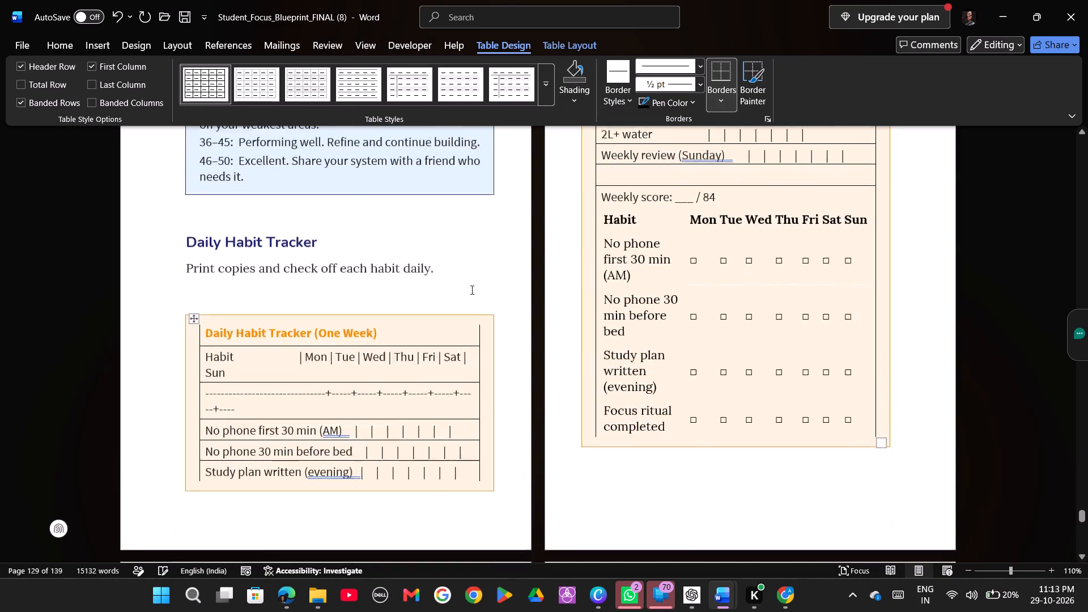
scroll(471, 290, "up", 1)
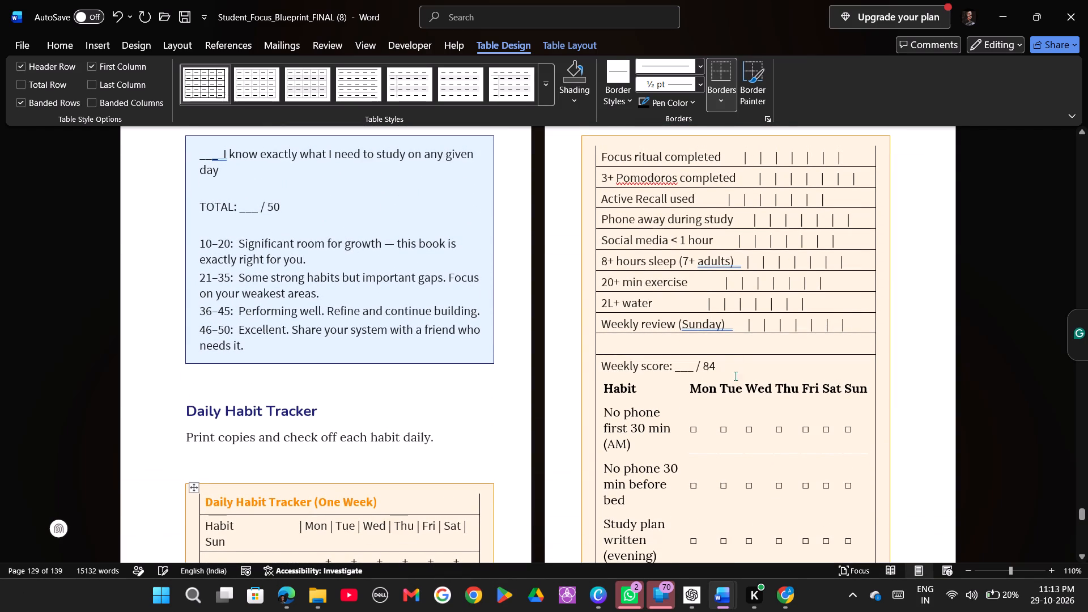
left_click_drag(723, 369, 597, 244)
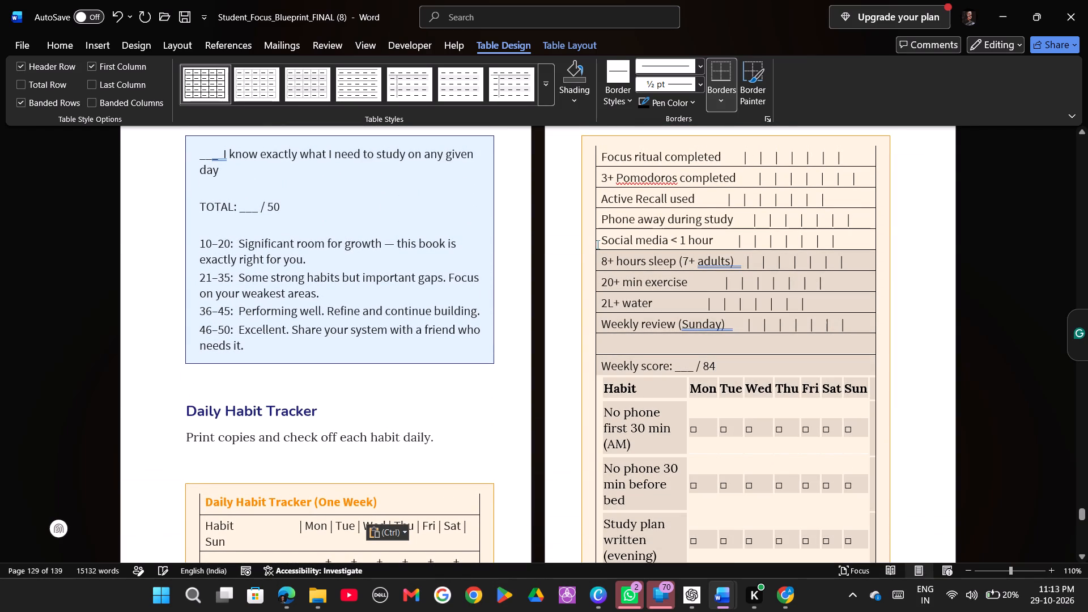
left_click_drag(597, 244, 597, 244)
left_click(693, 349)
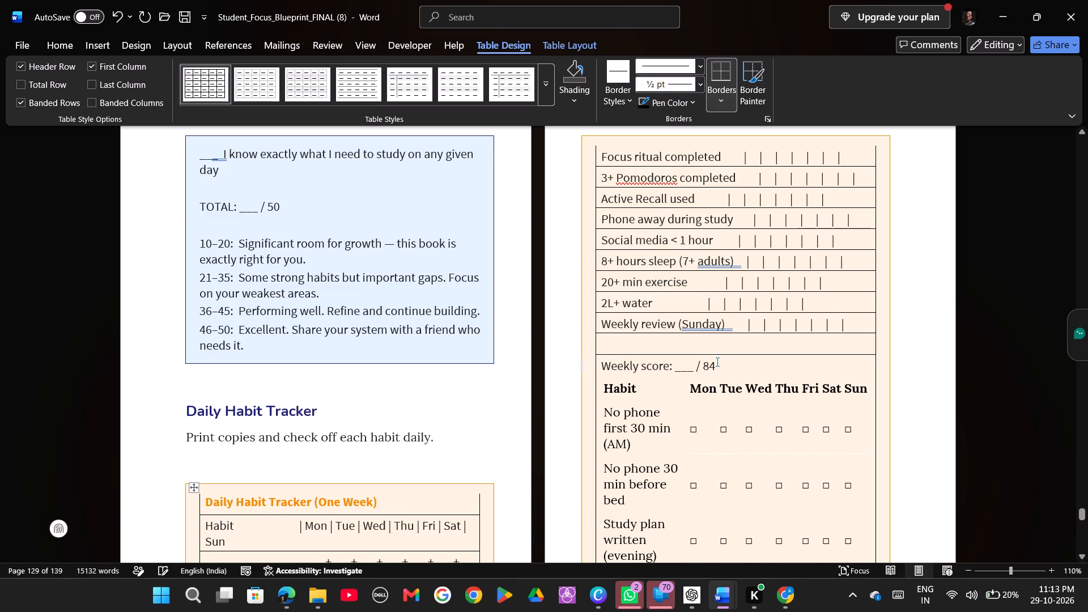
key("ctrl+z")
key("ctrl+z")
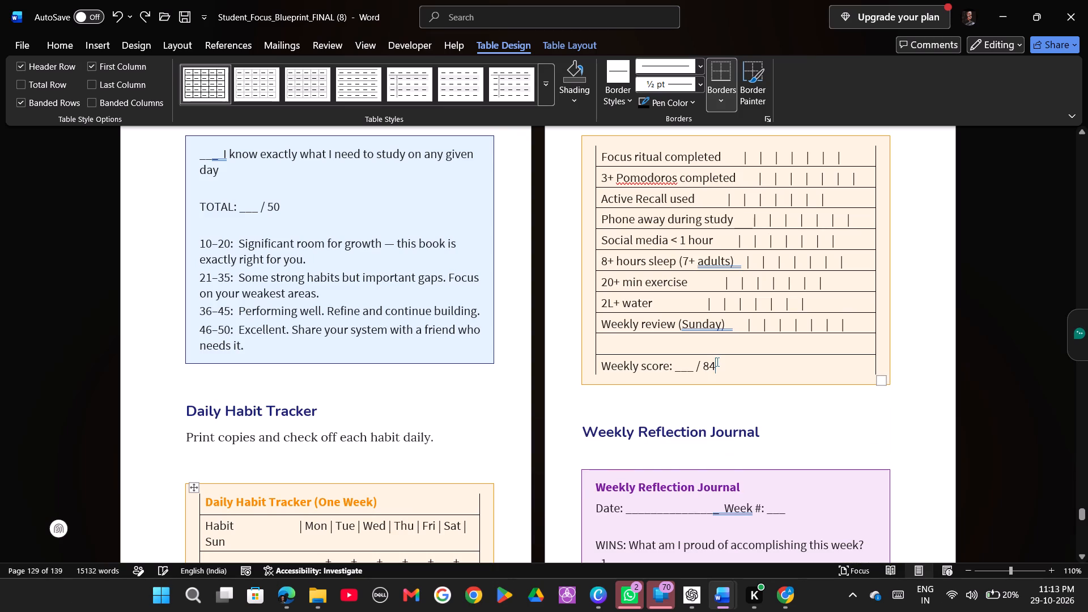
key("ctrl+z")
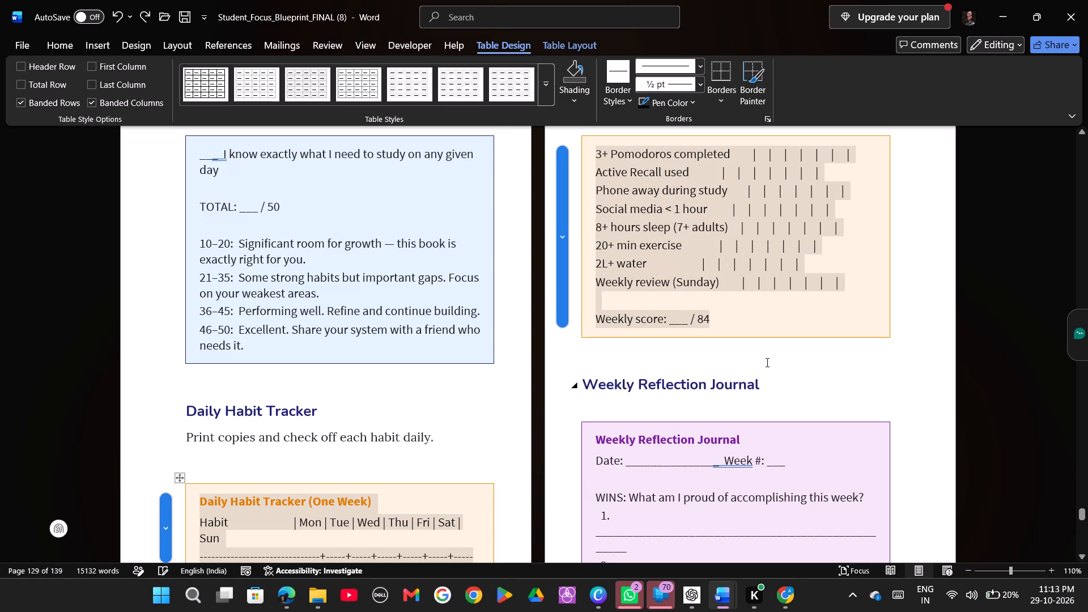
Replace the tracker box's old text, from the Habit header line through Weekly score, with the copied ChatGPT table.
left_click(422, 507)
scroll(422, 507, "down", 1)
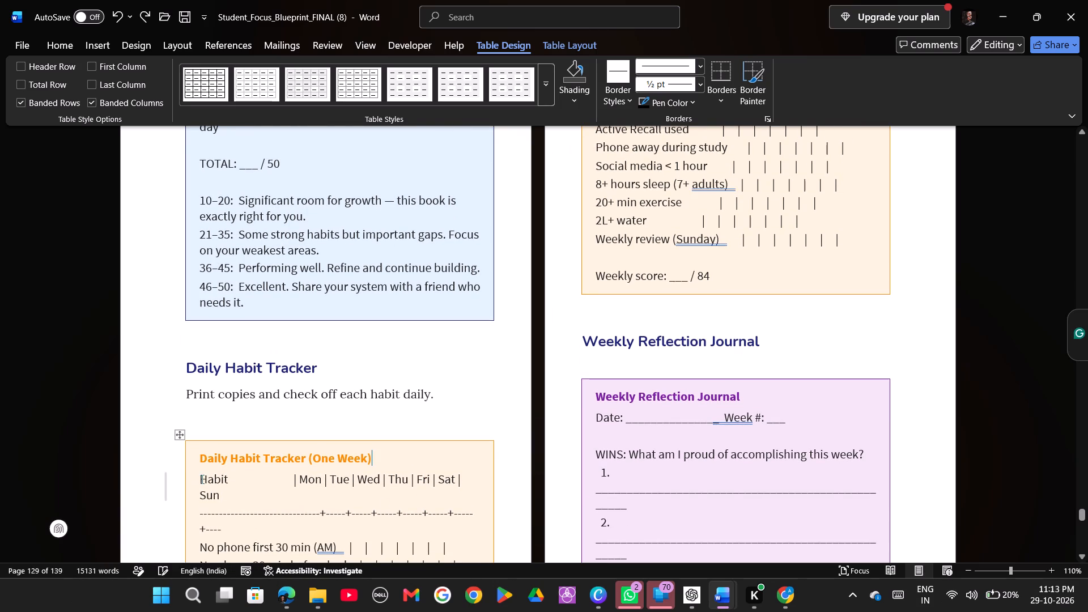
left_click_drag(201, 479, 666, 302)
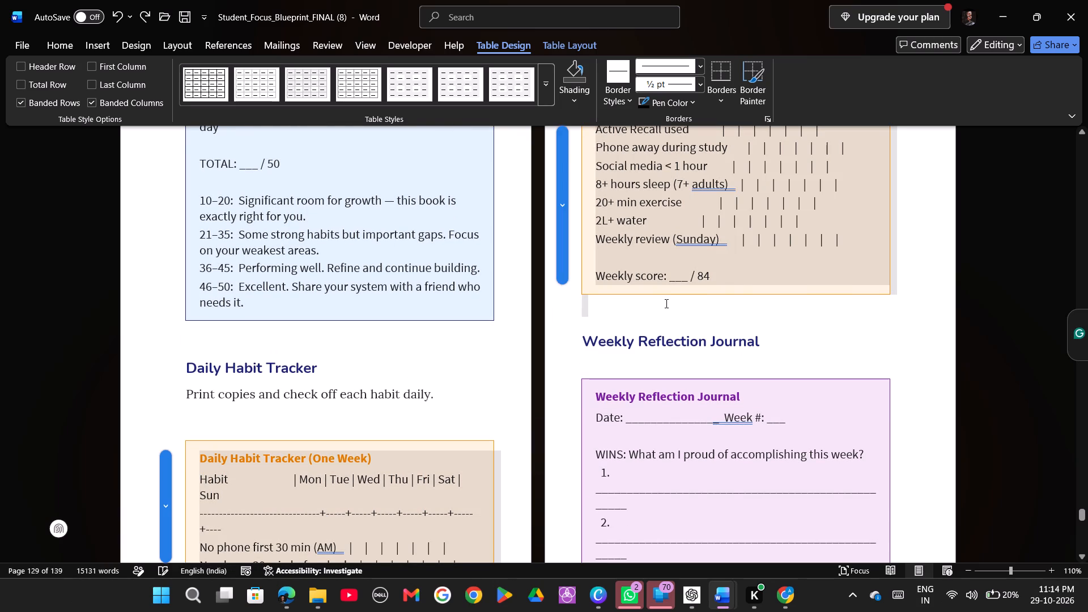
left_click_drag(666, 302, 708, 284)
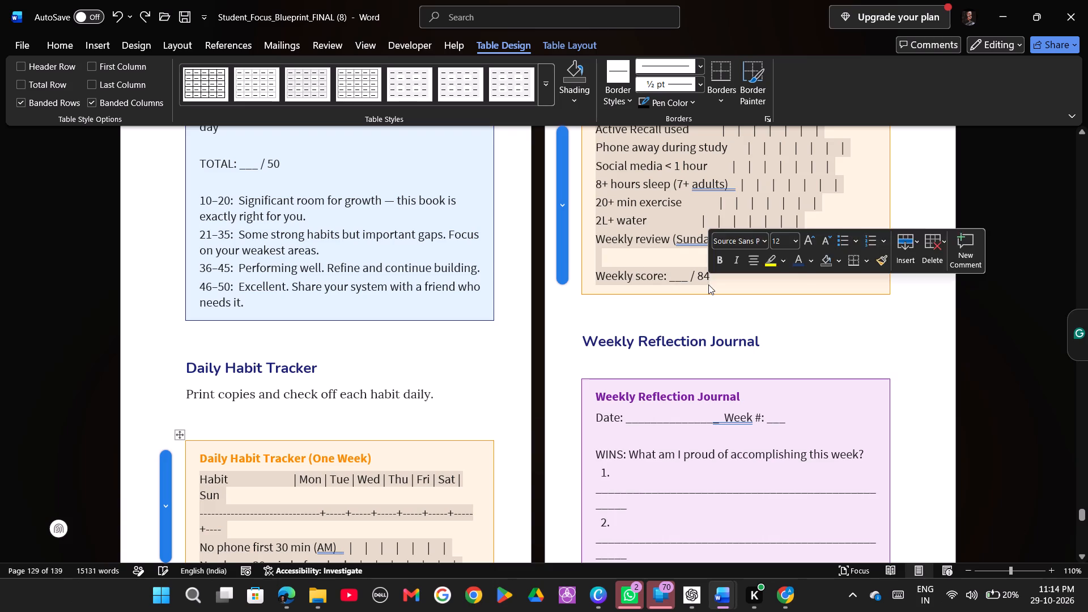
key("BackSpace")
key("ctrl+v")
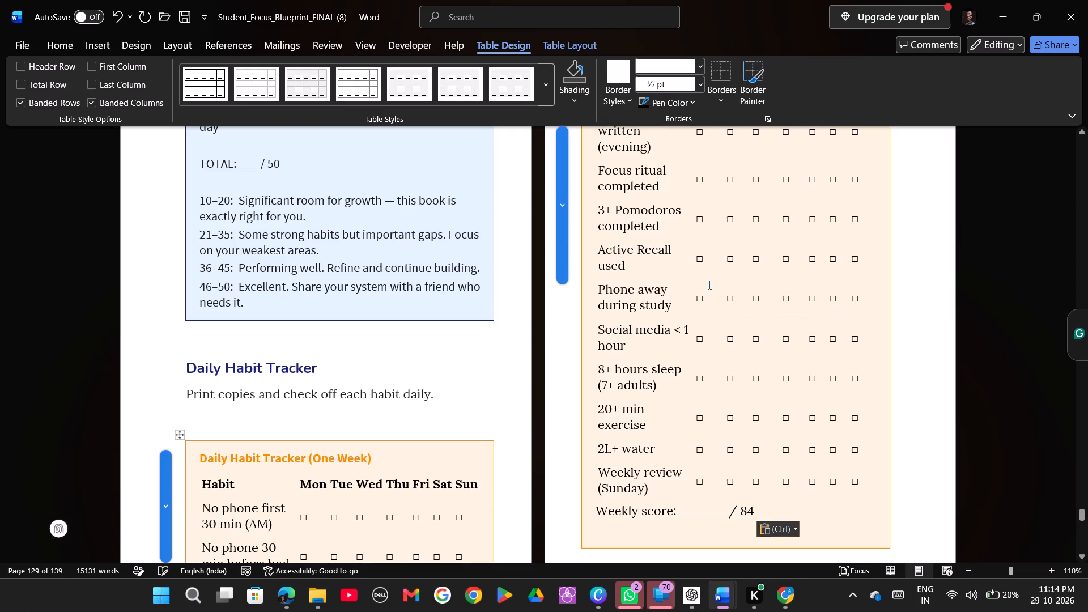
Select the pasted tracker table and convert it to a one-column table, separated at paragraphs with AutoFit to window.
left_click(200, 482)
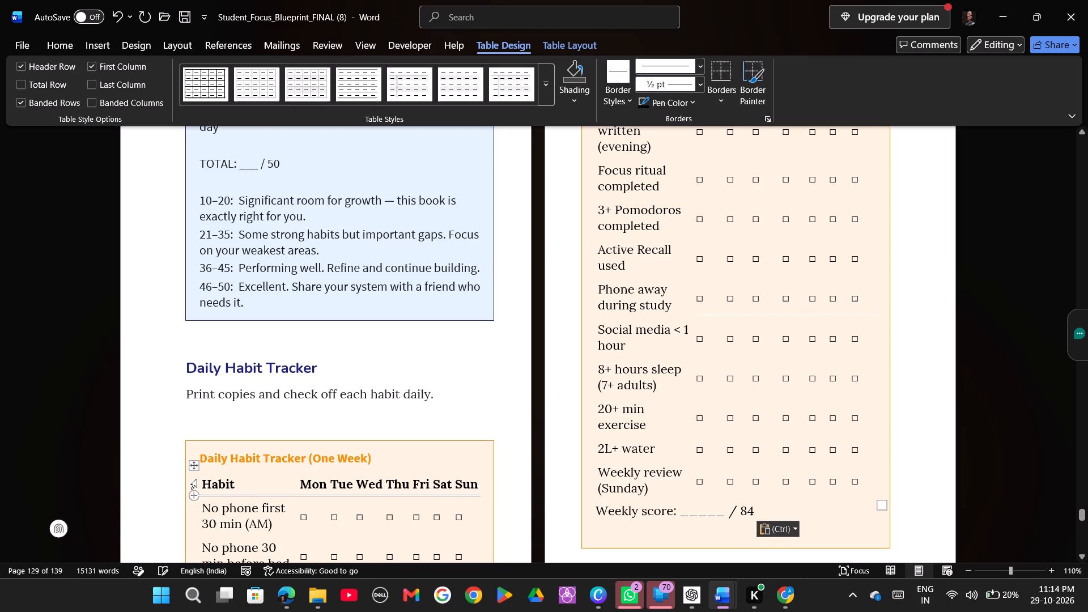
right_click(193, 465)
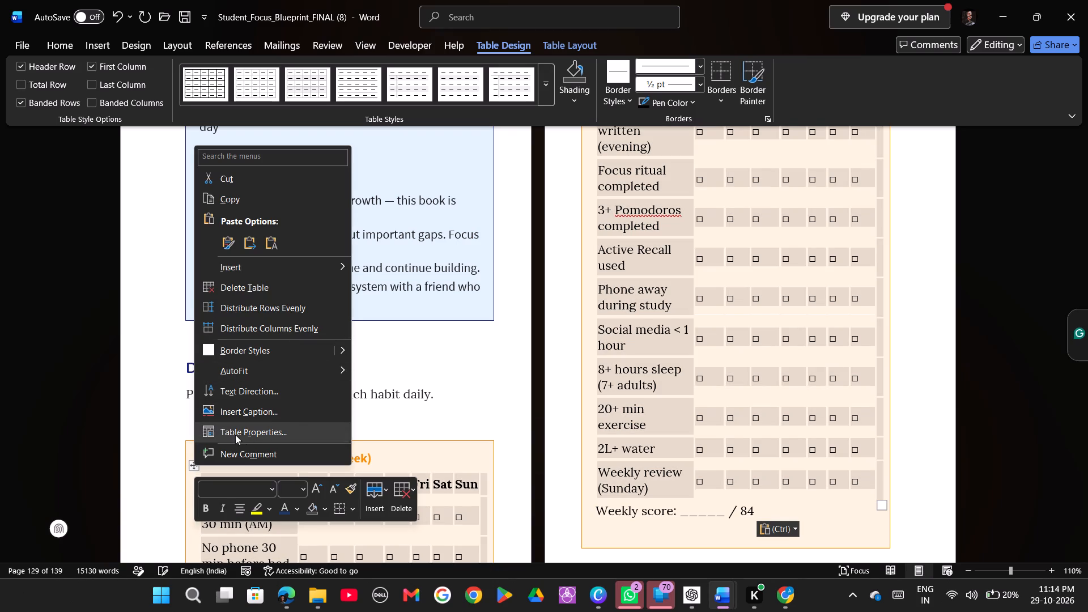
left_click(109, 44)
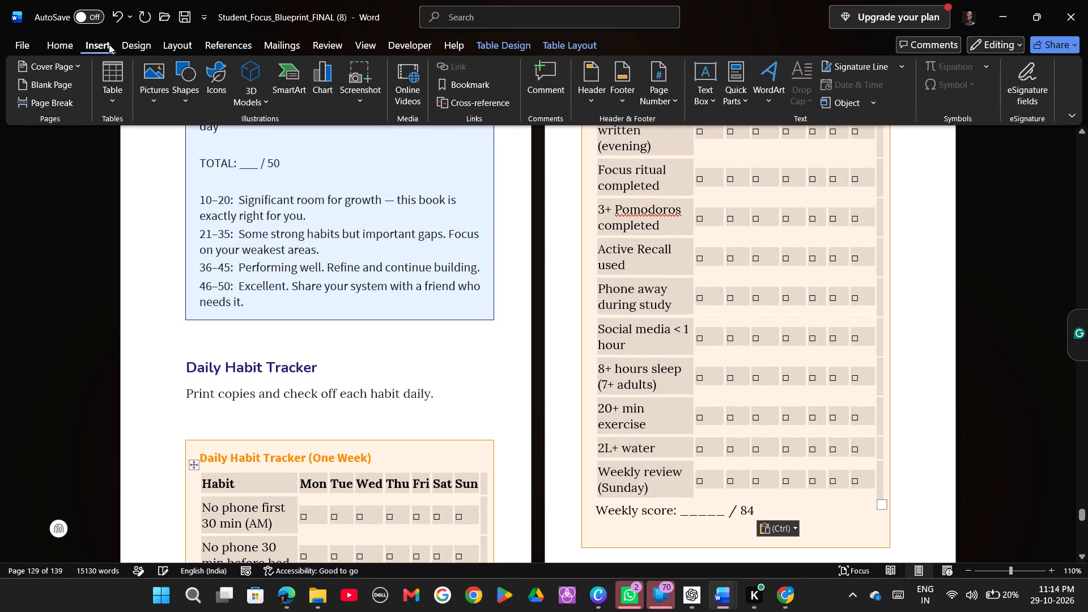
left_click(112, 99)
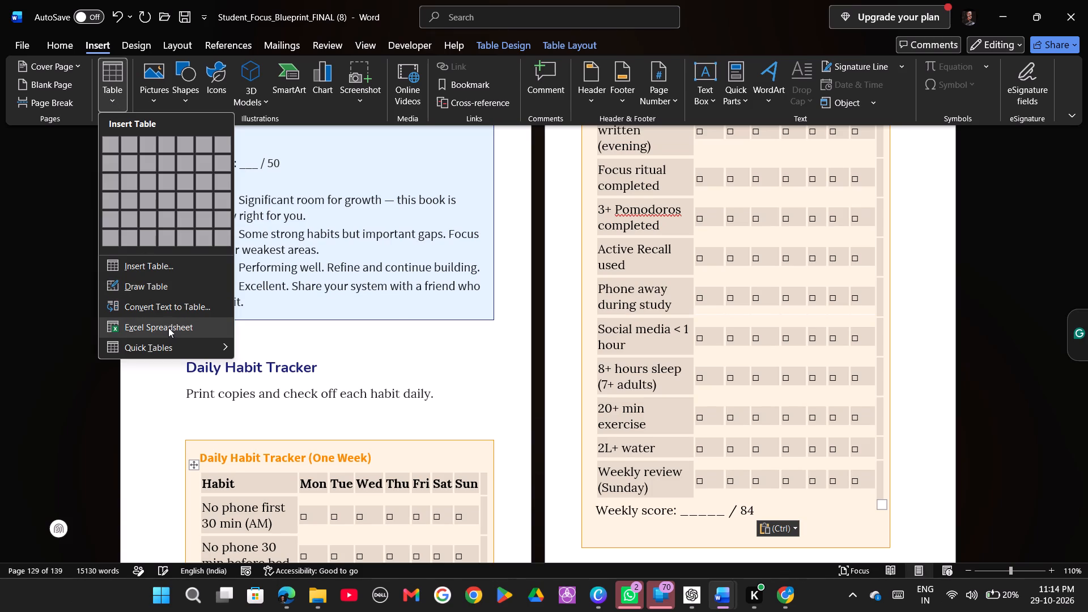
left_click(183, 308)
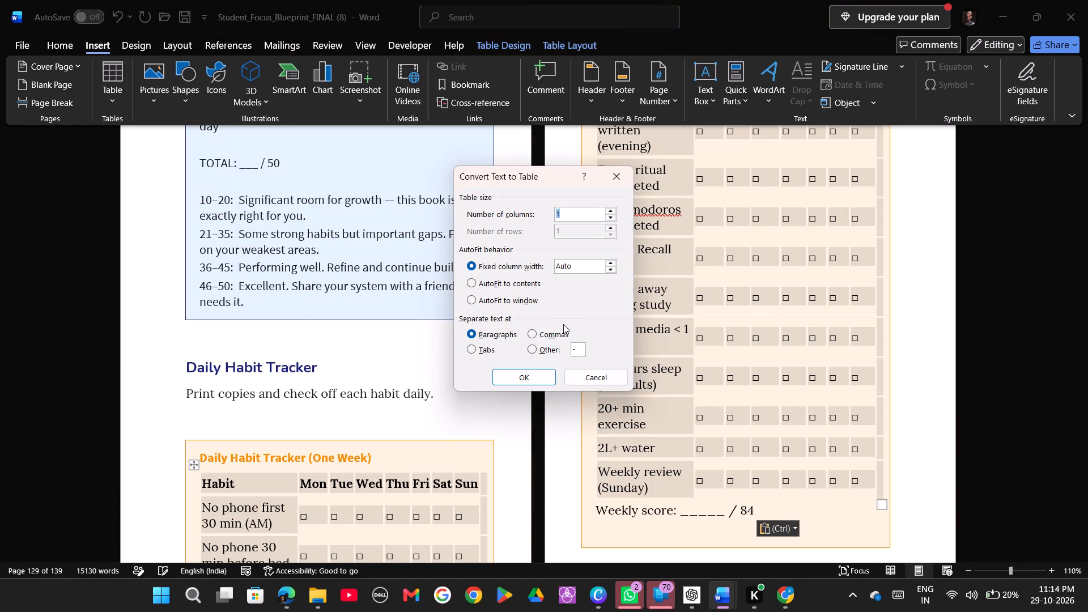
left_click(514, 301)
left_click(543, 379)
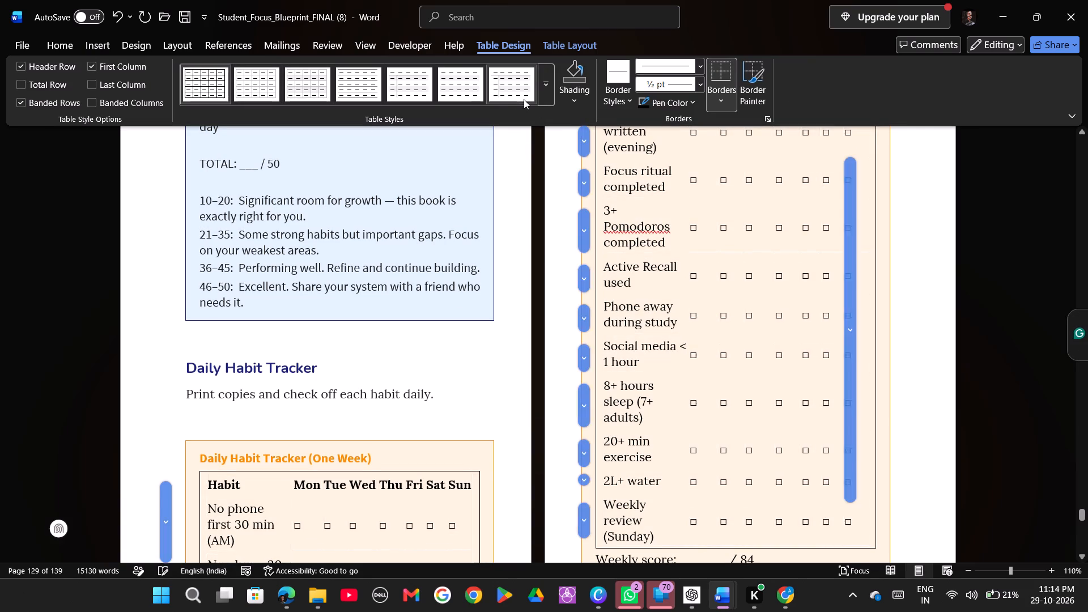
left_click(547, 91)
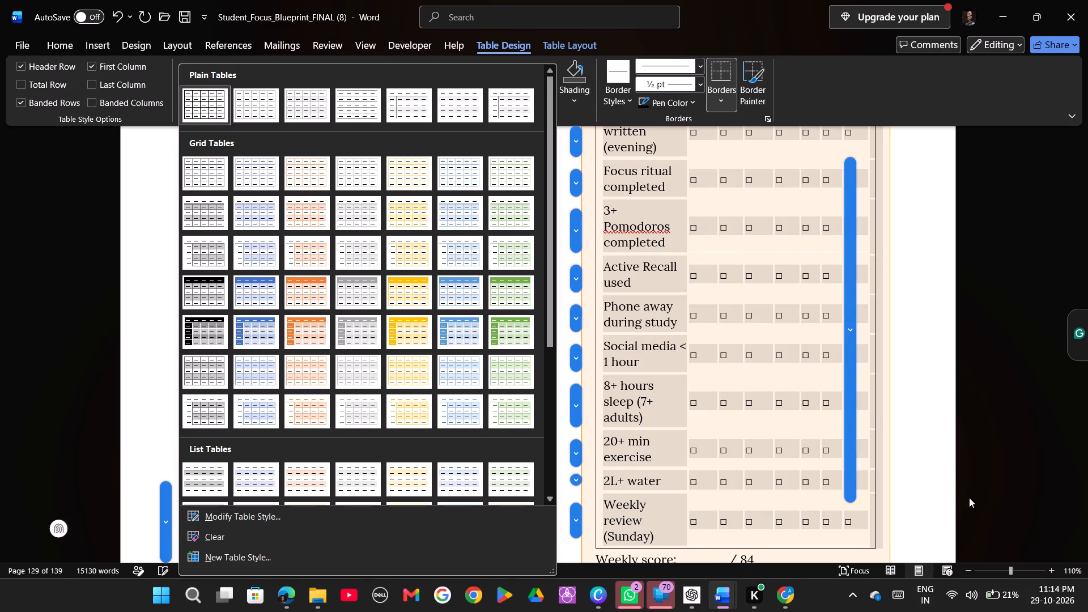
left_click(90, 273)
Examine how the bordered habit tracker table lays out within its box and across the page break.
scroll(354, 316, "down", 1)
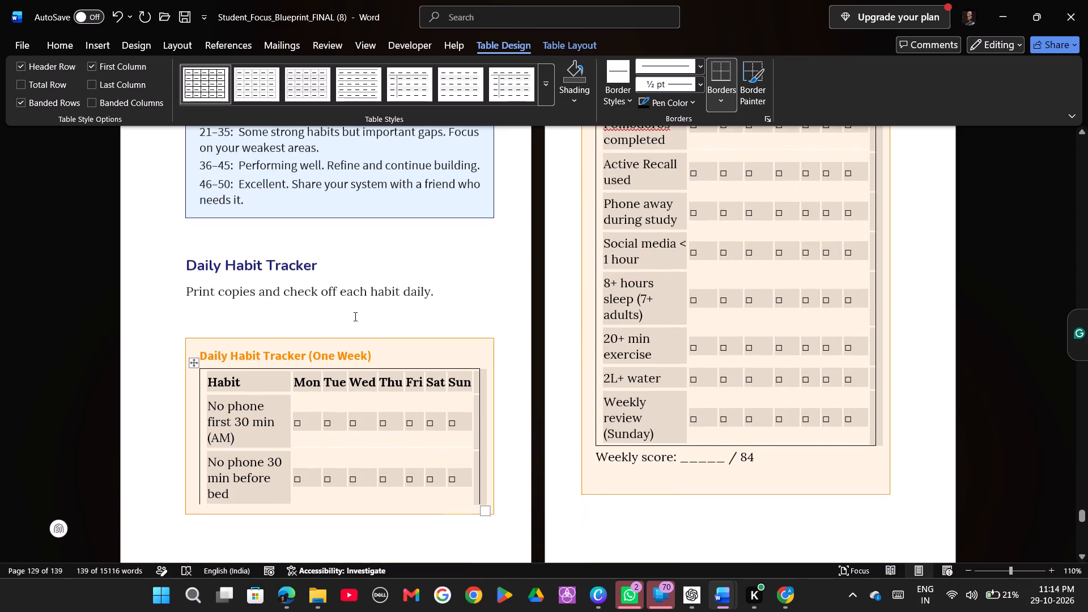
scroll(354, 316, "down", 1)
left_click(572, 431)
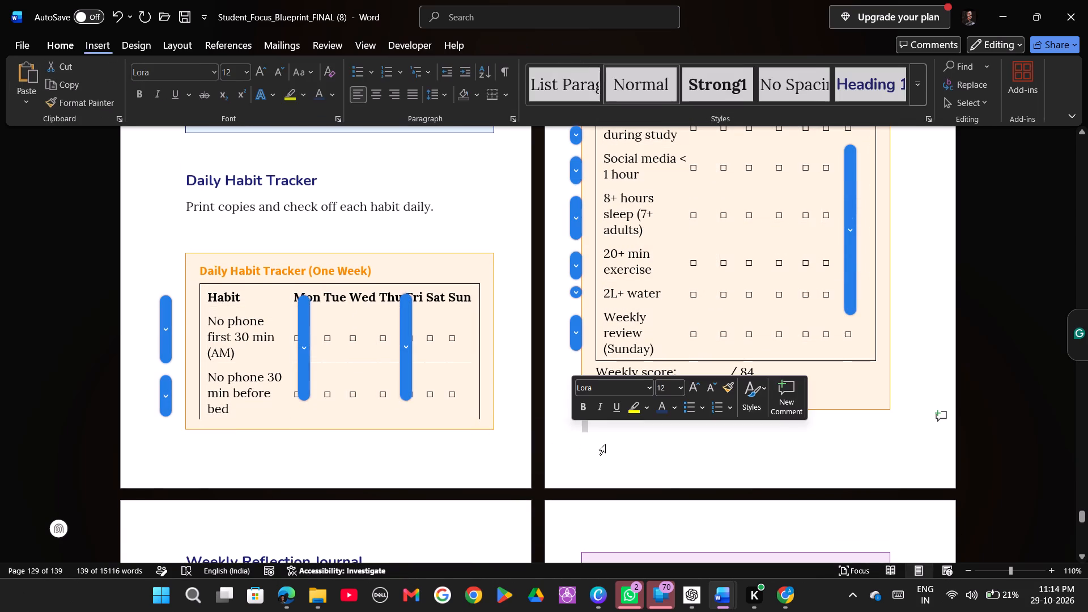
scroll(1082, 454, "up", 1)
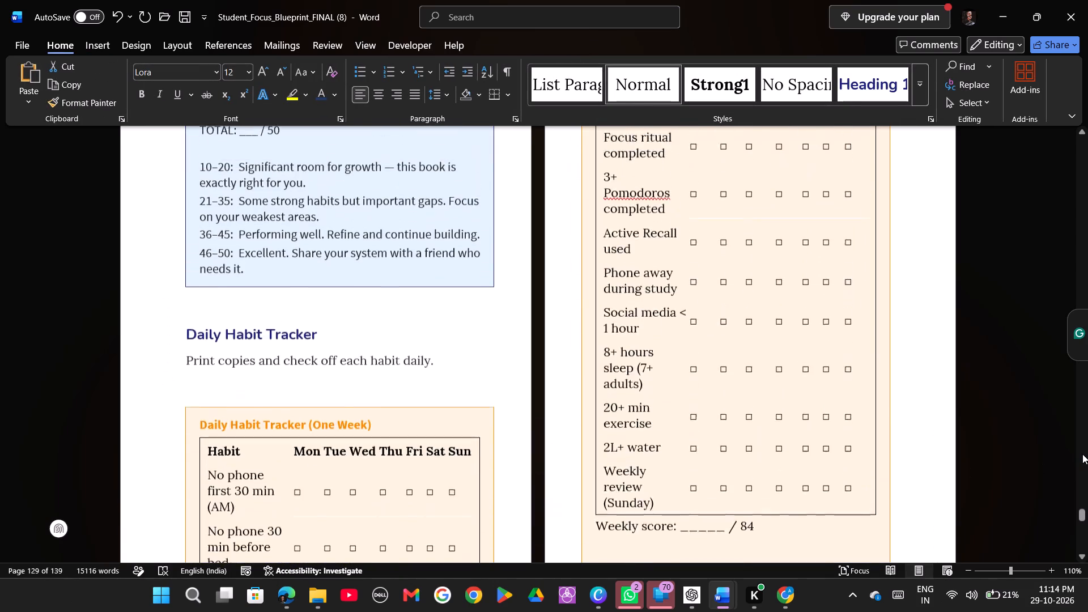
scroll(1082, 454, "up", 2)
scroll(1082, 454, "down", 1)
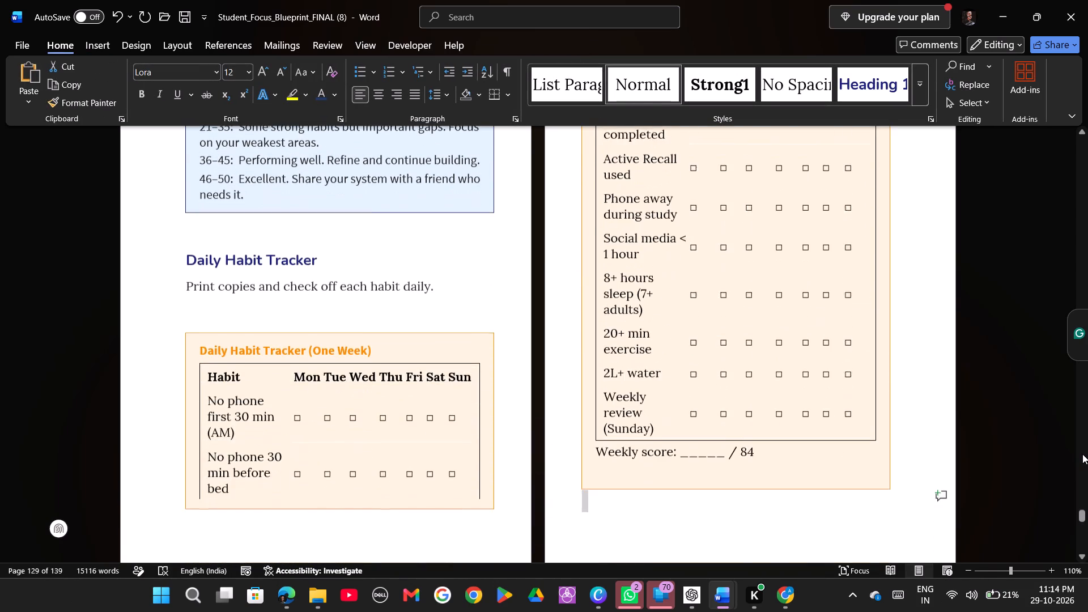
scroll(1082, 454, "down", 1)
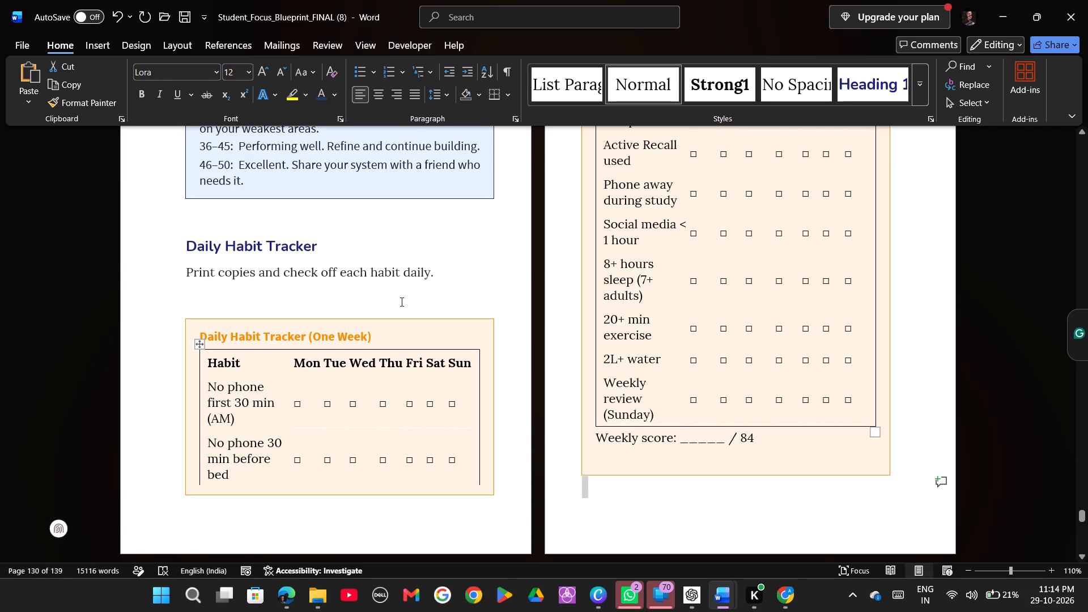
scroll(400, 302, "down", 1)
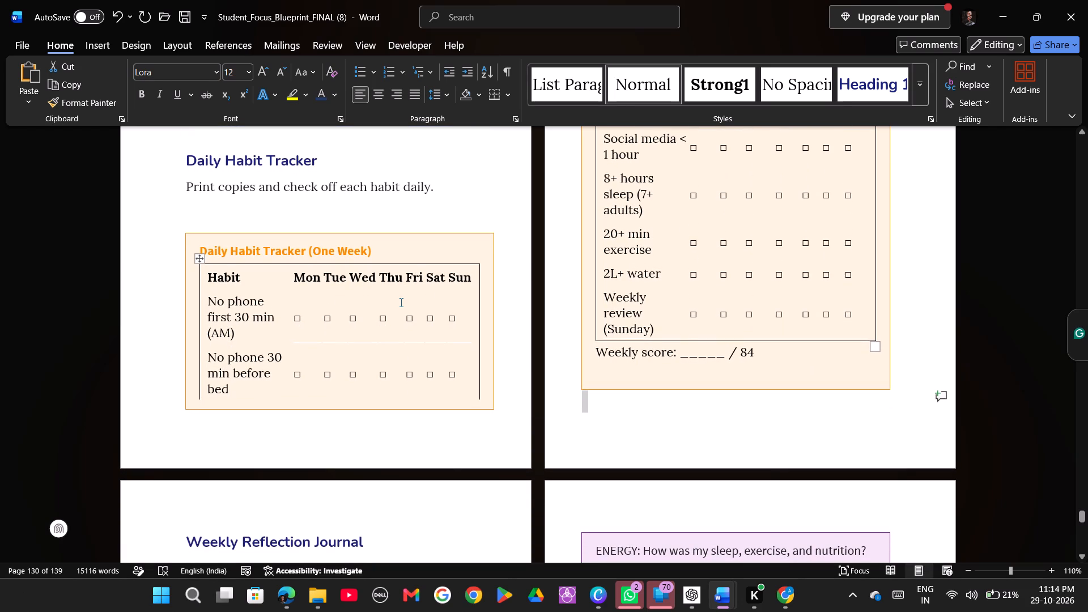
scroll(400, 302, "down", 3)
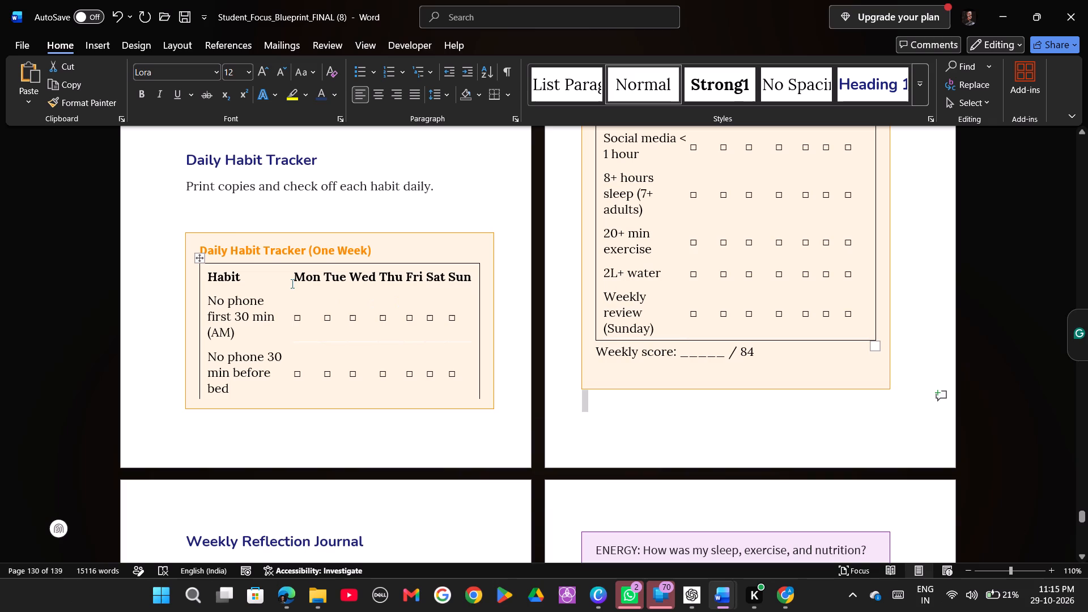
Set the font size of the whole habit tracker table to 9.
left_click(215, 278)
right_click(203, 262)
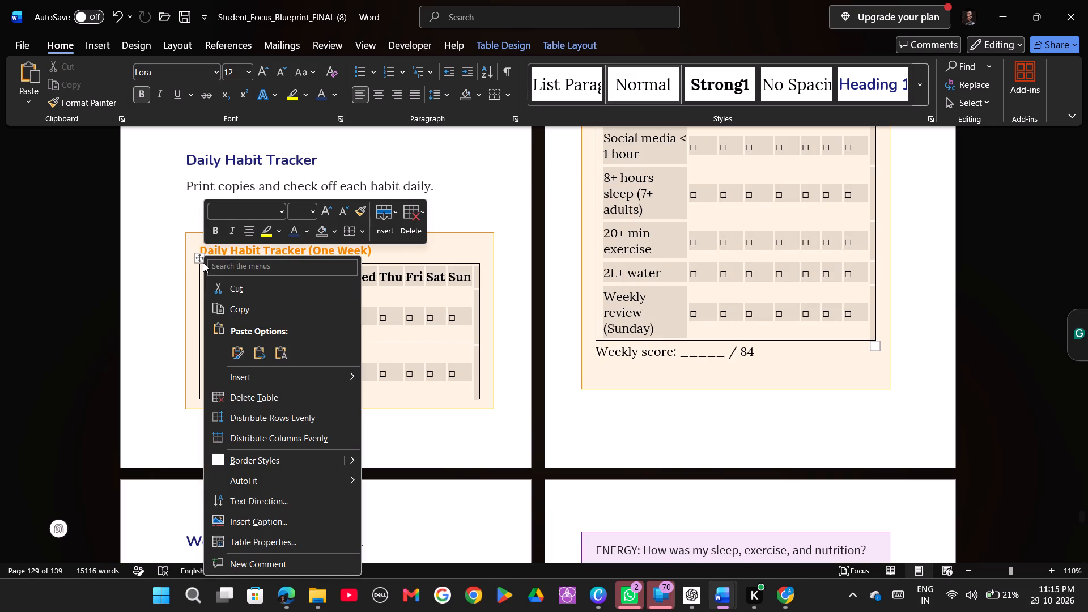
left_click(313, 210)
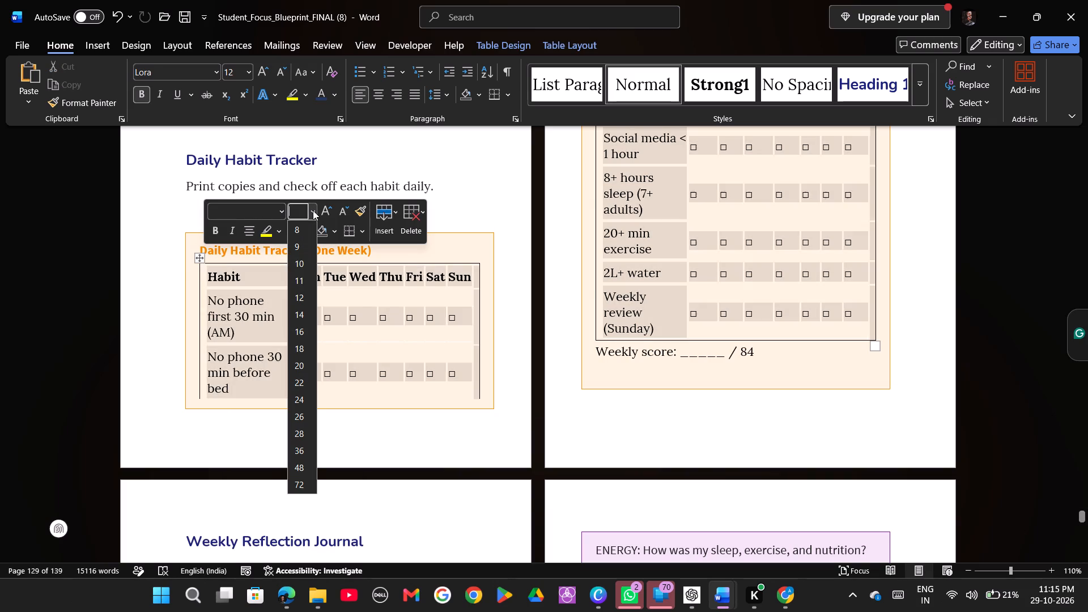
left_click(304, 247)
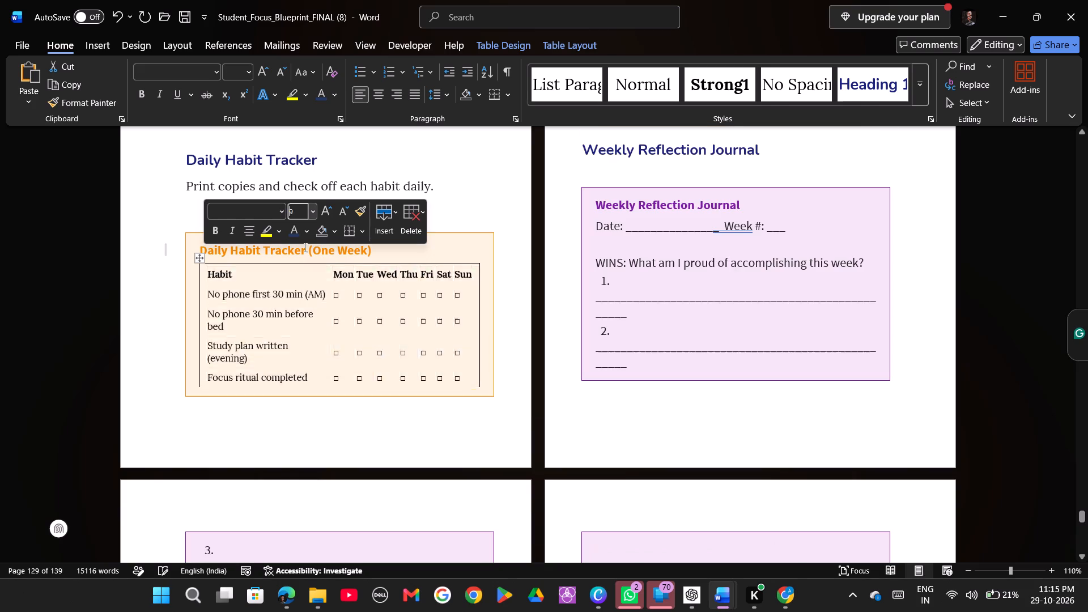
left_click(767, 443)
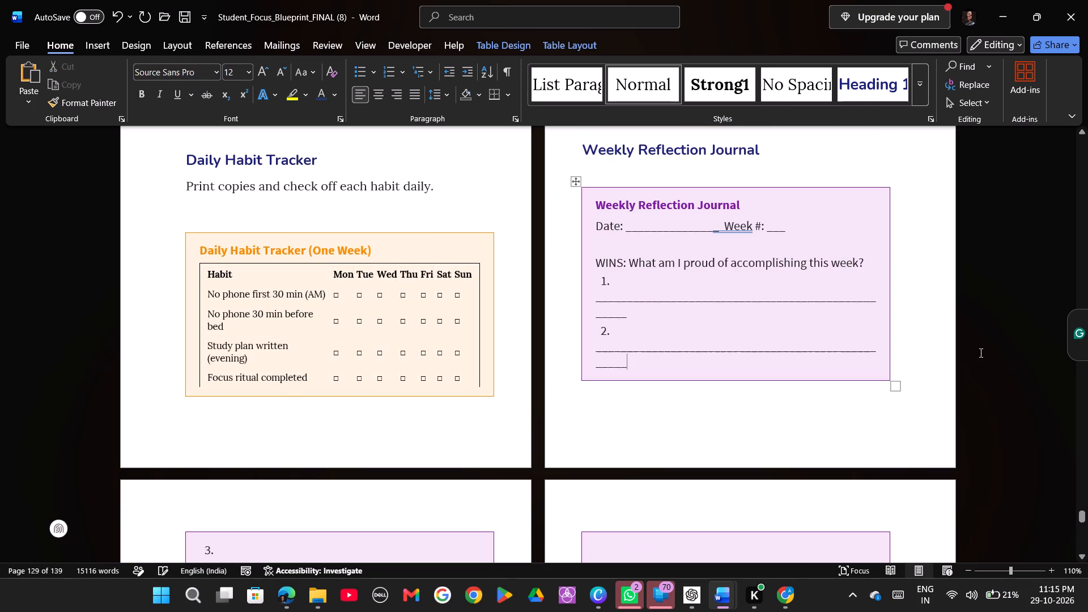
Check the resized habit tracker table's fit across both pages, above the Weekly Reflection Journal.
scroll(987, 351, "up", 4)
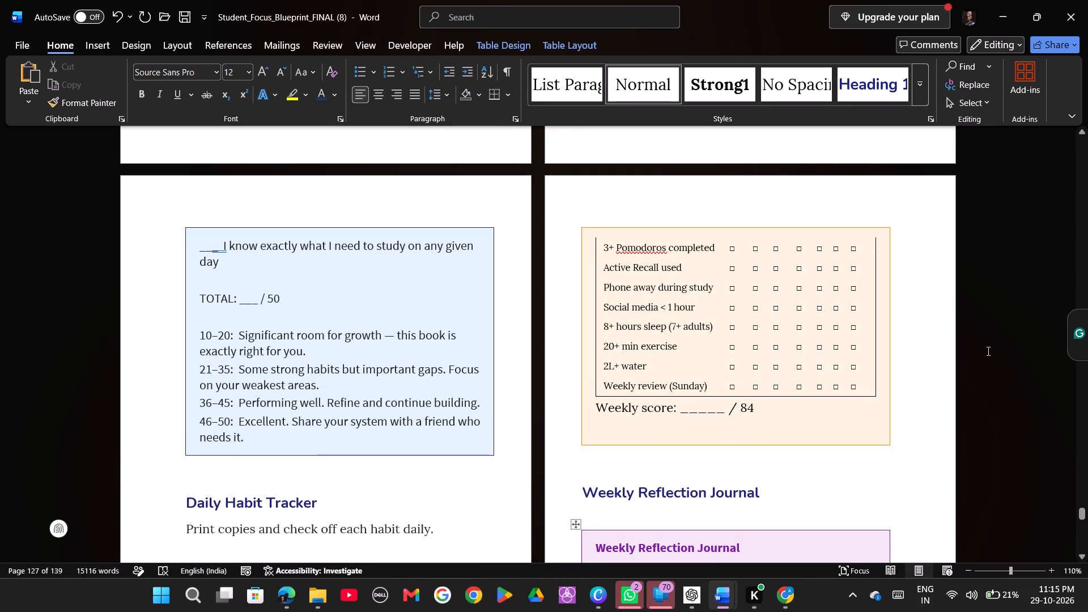
scroll(987, 351, "down", 3)
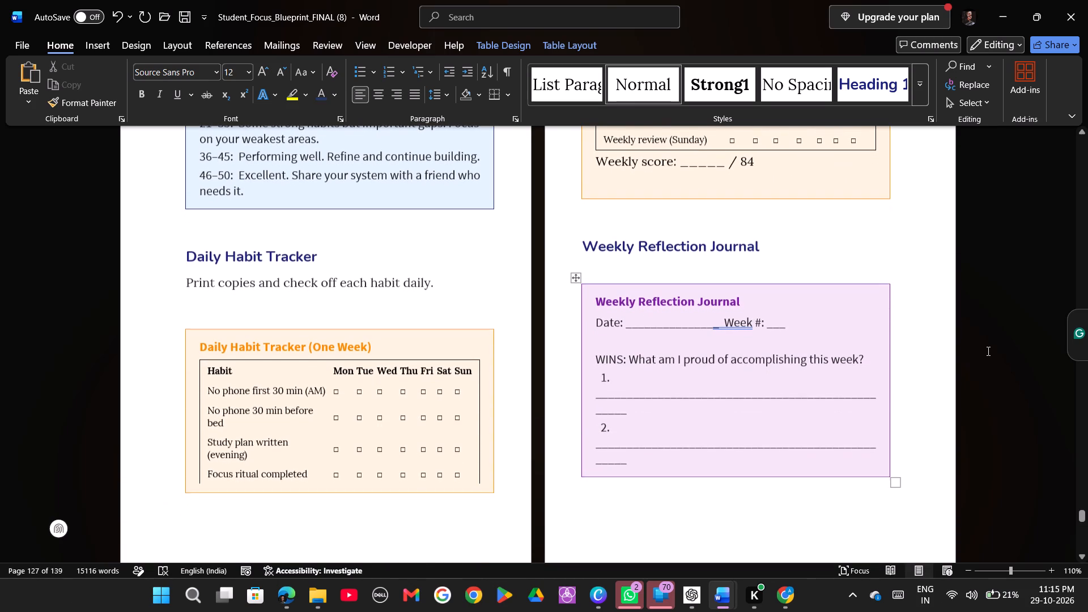
scroll(987, 351, "down", 1)
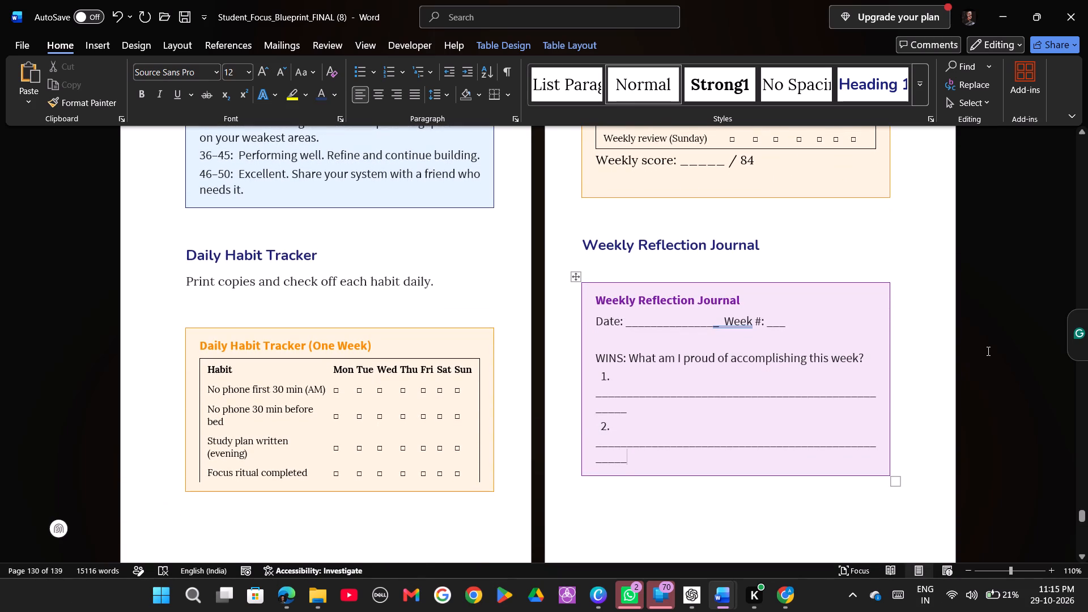
scroll(987, 351, "up", 1)
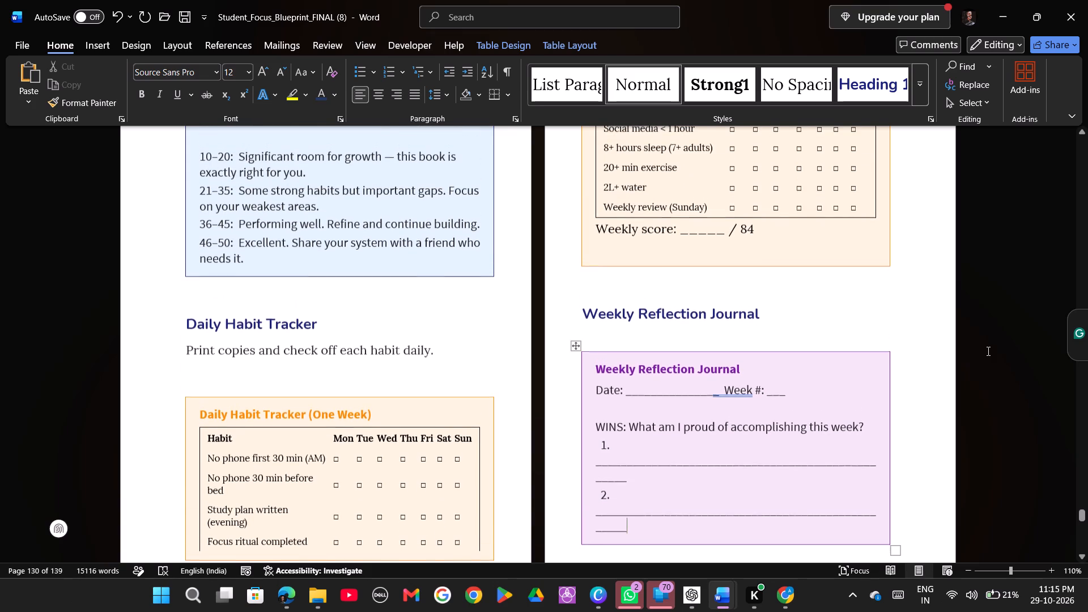
scroll(987, 351, "up", 1)
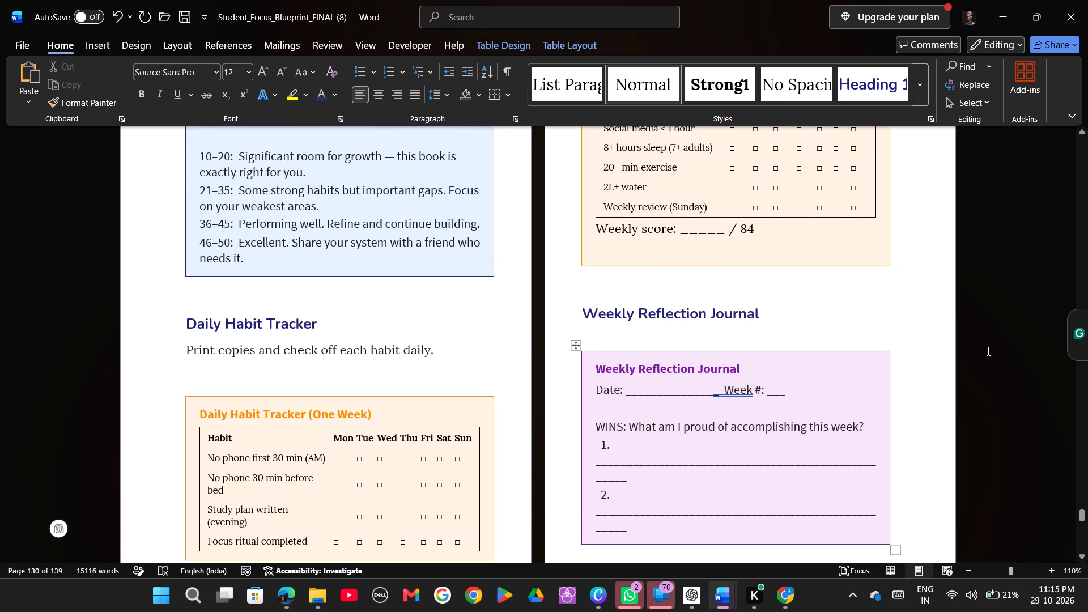
Extend the underscores under WINS item 1 in the Weekly Reflection Journal box to fill the whole second line.
scroll(987, 351, "down", 3)
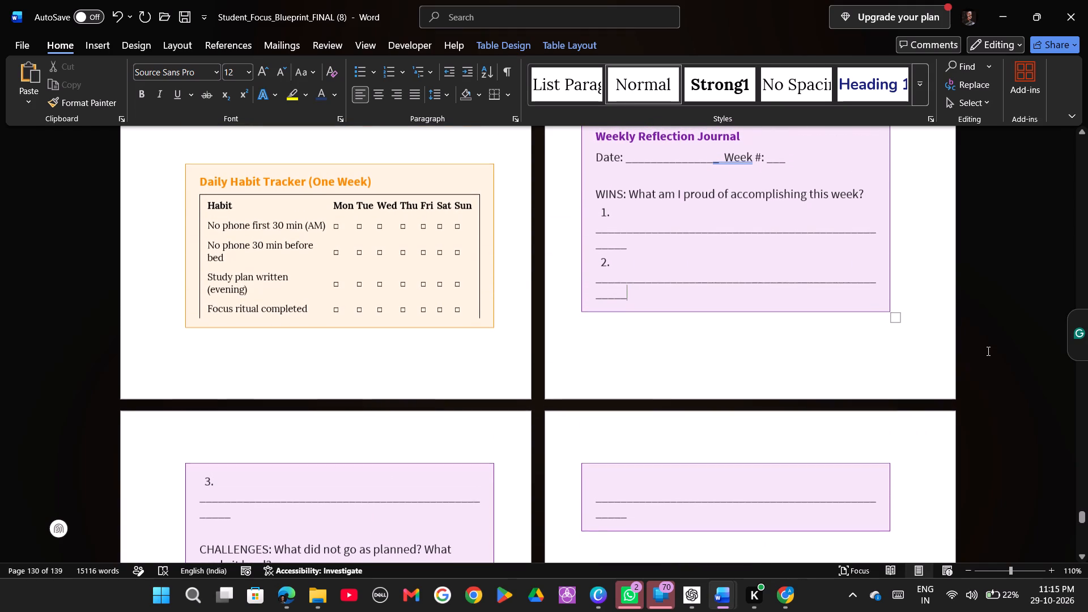
left_click(648, 248)
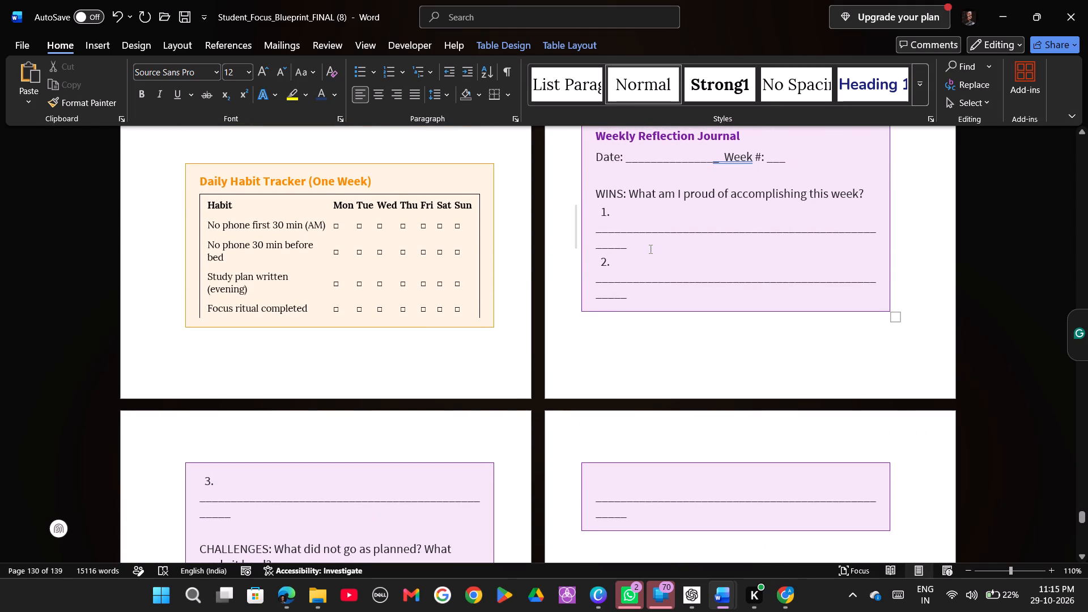
left_click(615, 248)
left_click(634, 244)
key("shift+underscore")
key("shift+underscore")
key("shift+underscore")
key("shift+underscore")
key("shift+underscore")
key("shift+underscore")
key("shift+underscore")
key("shift+underscore")
key("shift+underscore")
key("shift+underscore")
key("shift+underscore")
key("shift+underscore")
key("shift+underscore")
key("shift+underscore")
key("shift+underscore")
key("shift+underscore")
key("shift+underscore")
key("shift+underscore")
key("shift+underscore")
key("shift+underscore")
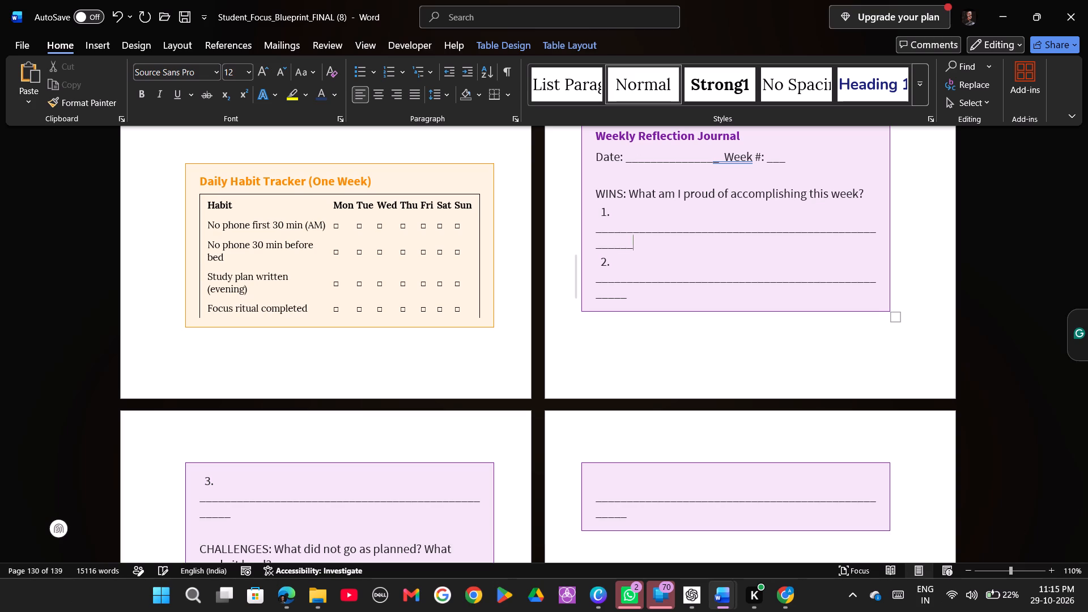
type("__")
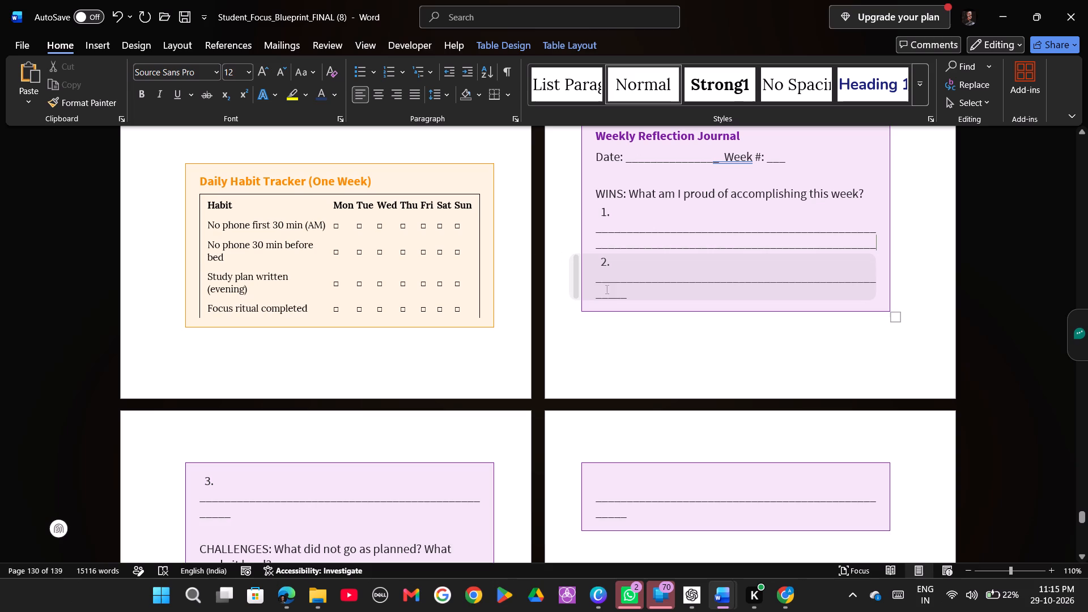
Copy the two full-width answer lines under WINS item 1 and paste them over item 2's lines.
left_click(638, 299)
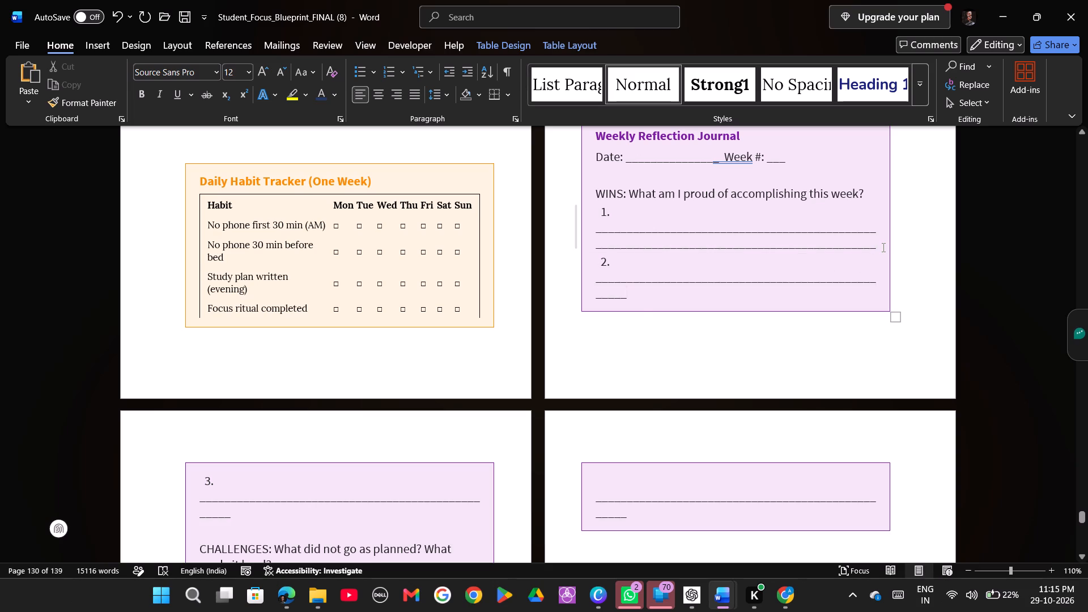
left_click_drag(882, 247, 602, 227)
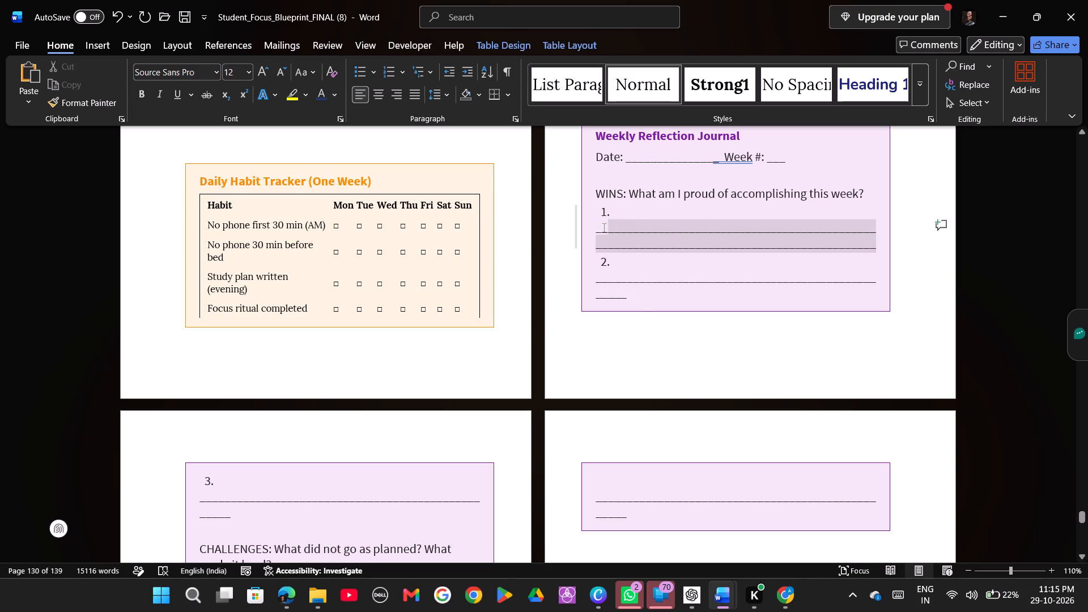
left_click_drag(602, 227, 593, 227)
key("ctrl+c")
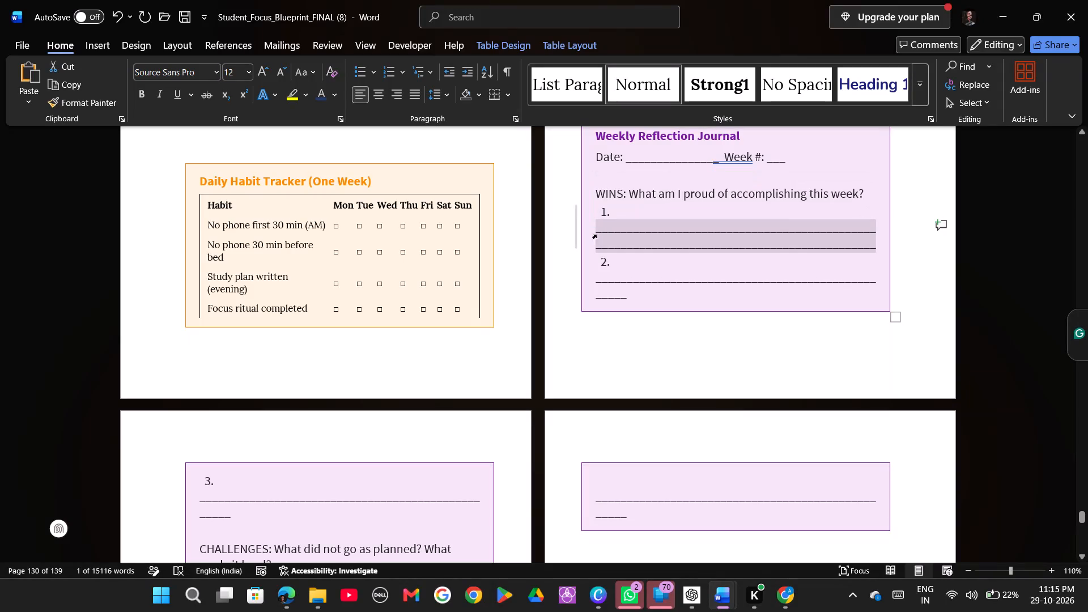
left_click(626, 296)
double_click(626, 296)
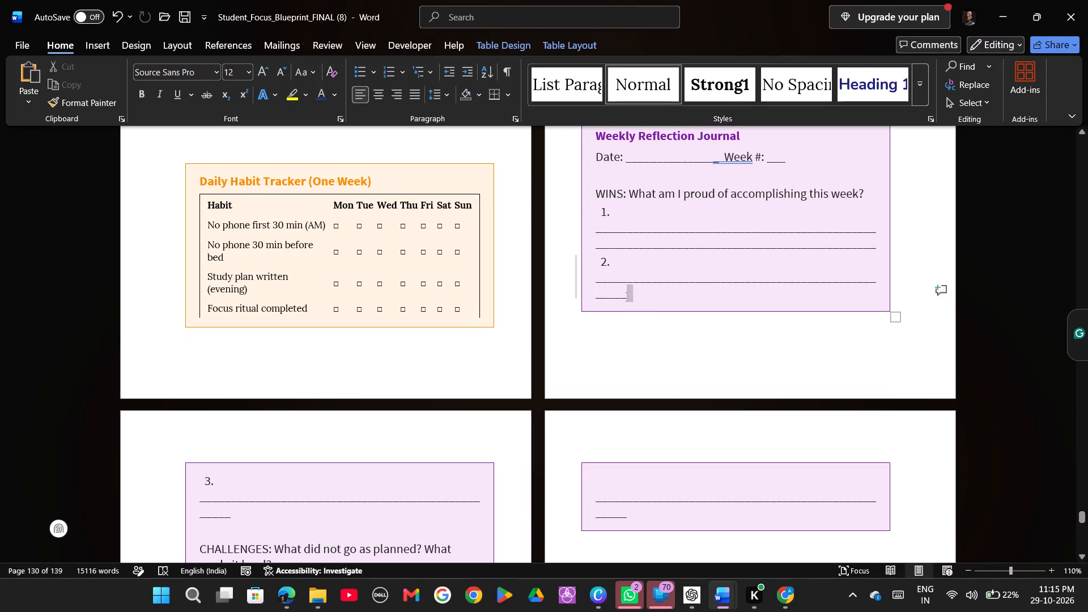
left_click(639, 298)
left_click_drag(632, 296, 628, 296)
left_click_drag(628, 296, 581, 284)
key("ctrl+v")
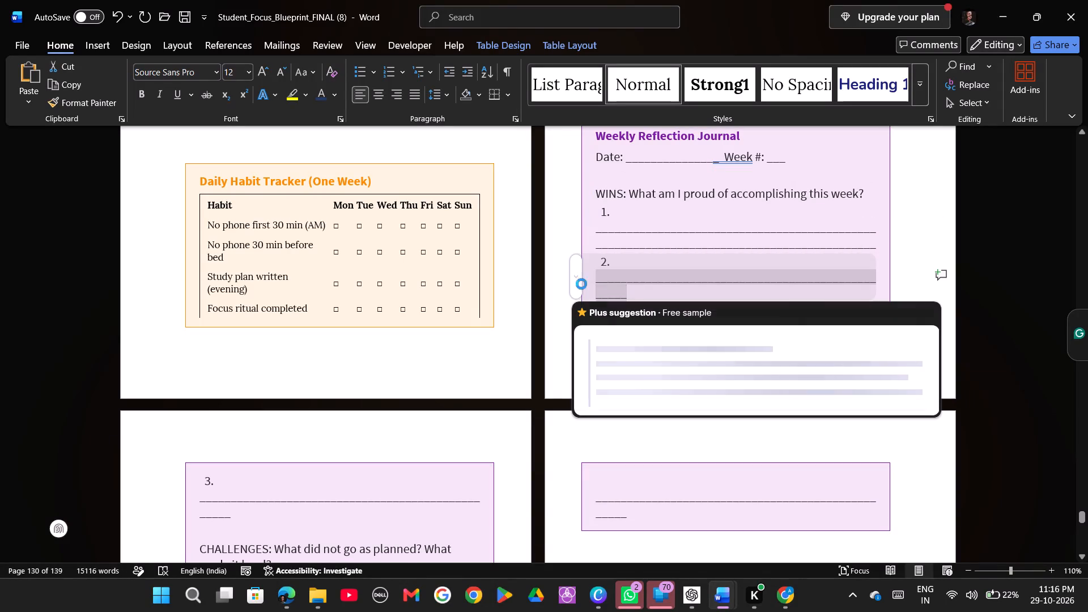
Replace the answer lines under WINS item 3 and CHALLENGES with the copied full-width lines.
scroll(535, 316, "down", 1)
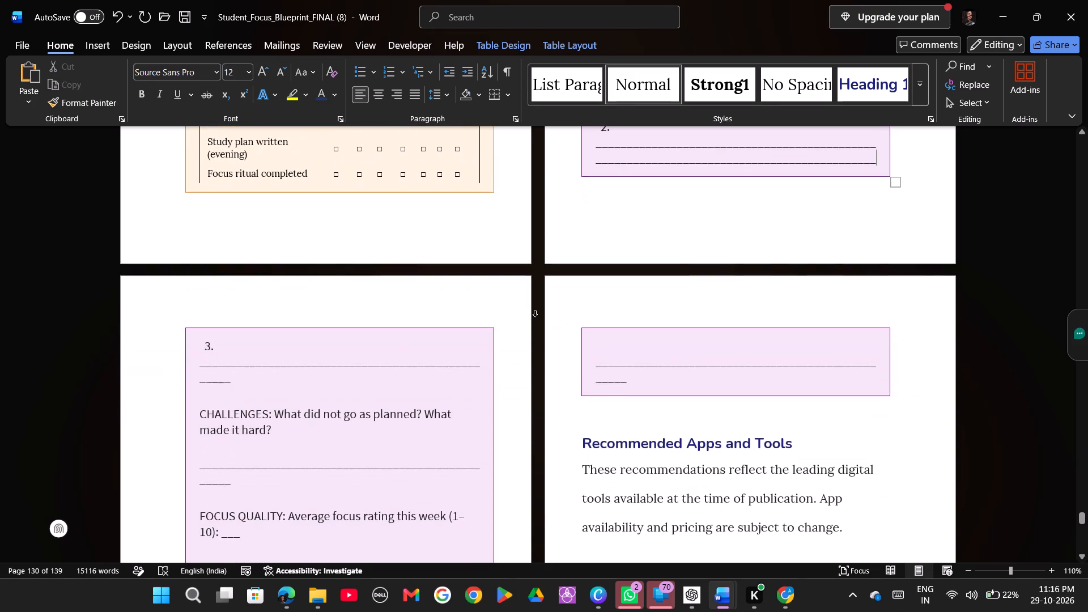
left_click_drag(239, 388, 192, 363)
key("ctrl+v")
scroll(192, 363, "down", 1)
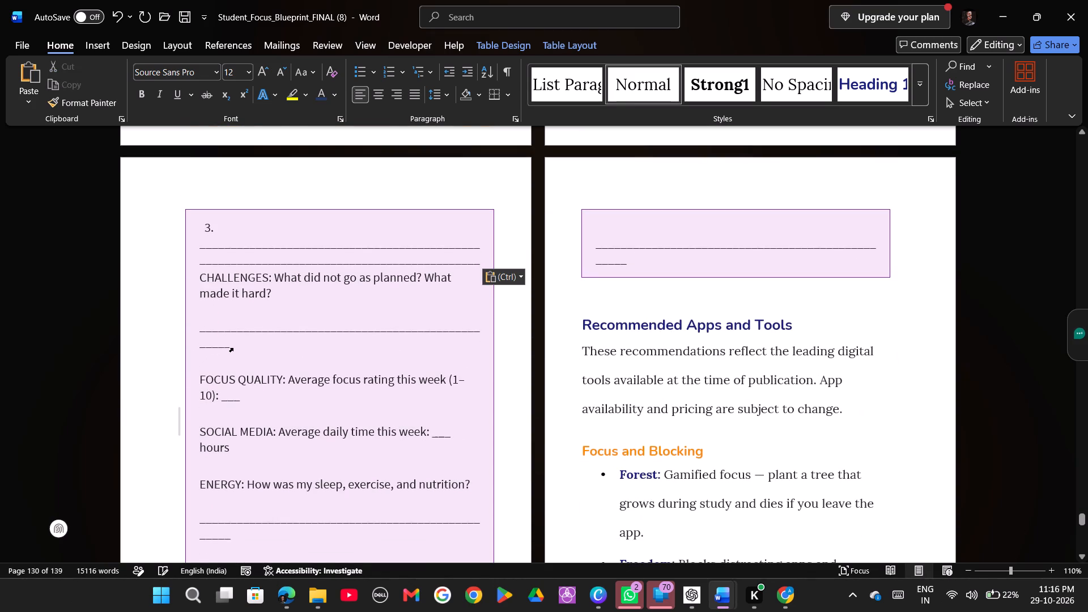
left_click_drag(236, 347, 189, 323)
key("ctrl+v")
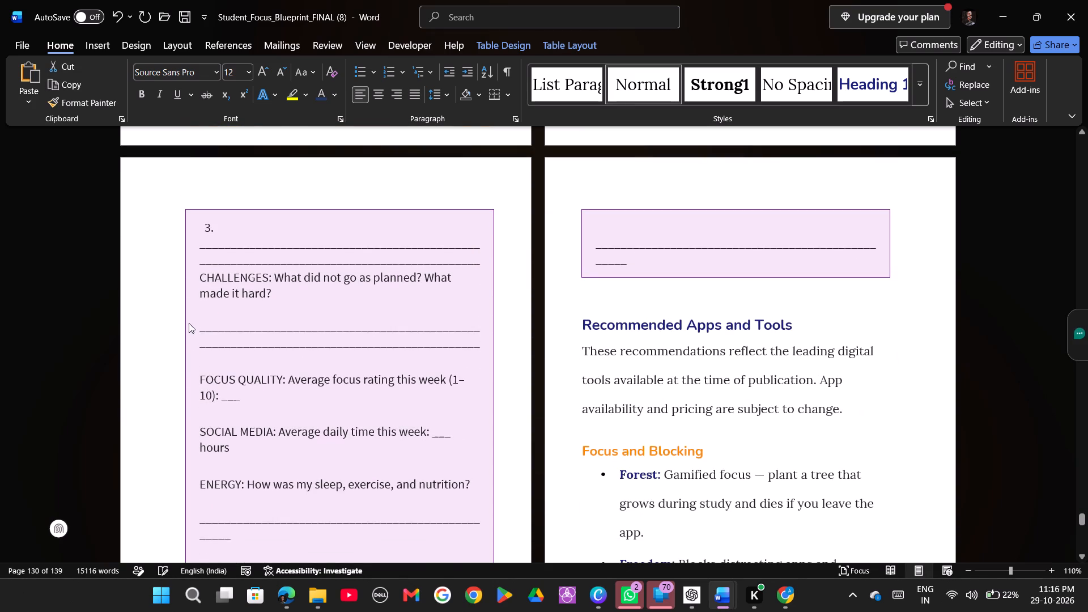
Replace the answer lines under ENERGY and NEXT WEEK with the copied full-width lines.
scroll(189, 323, "down", 1)
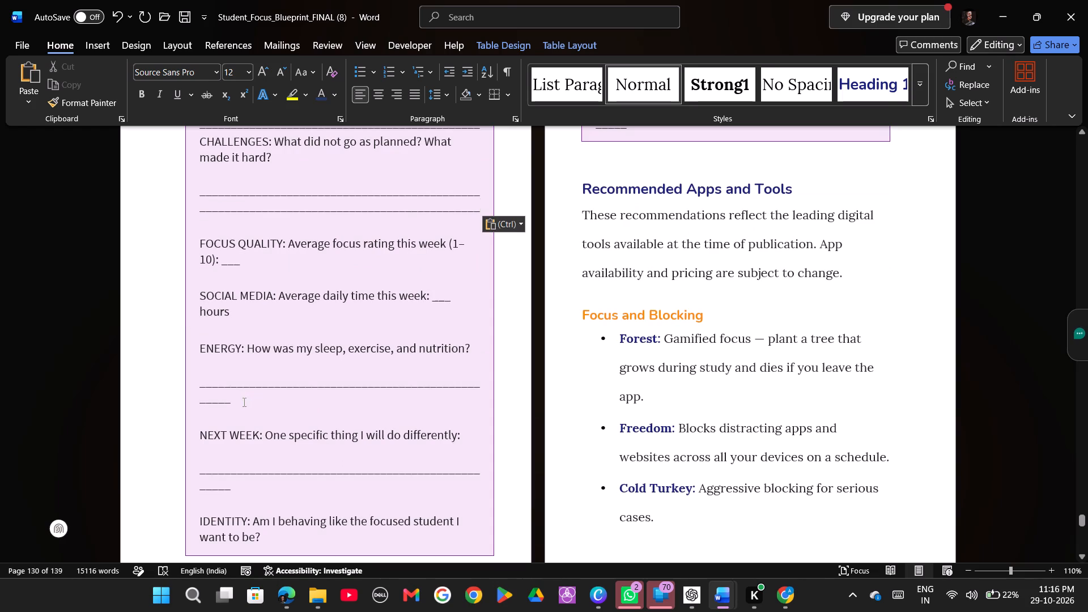
left_click_drag(241, 402, 172, 379)
key("ctrl+v")
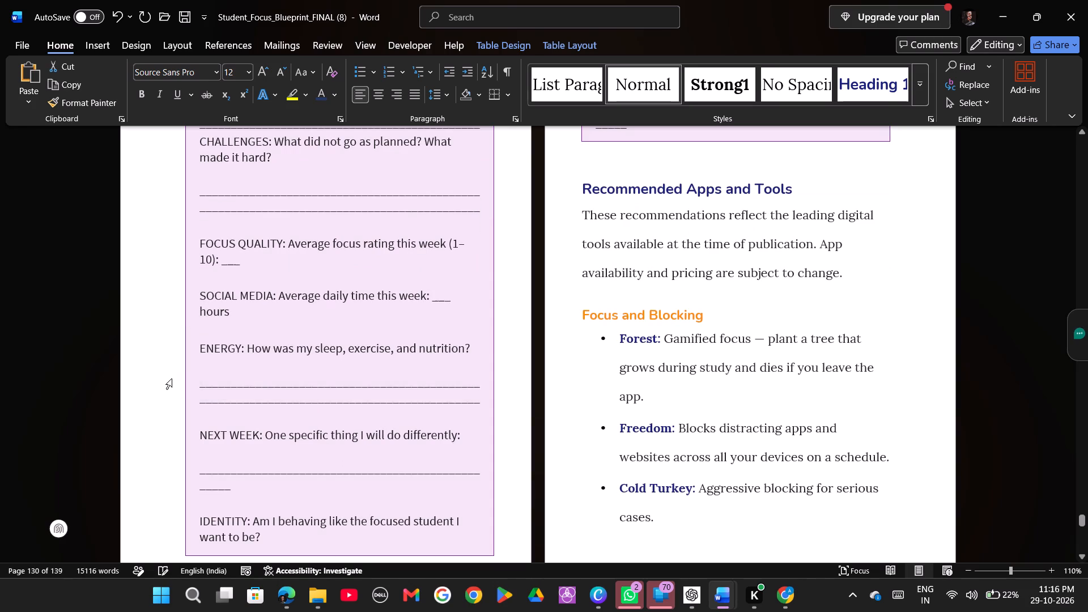
scroll(172, 379, "down", 1)
left_click_drag(236, 362, 193, 348)
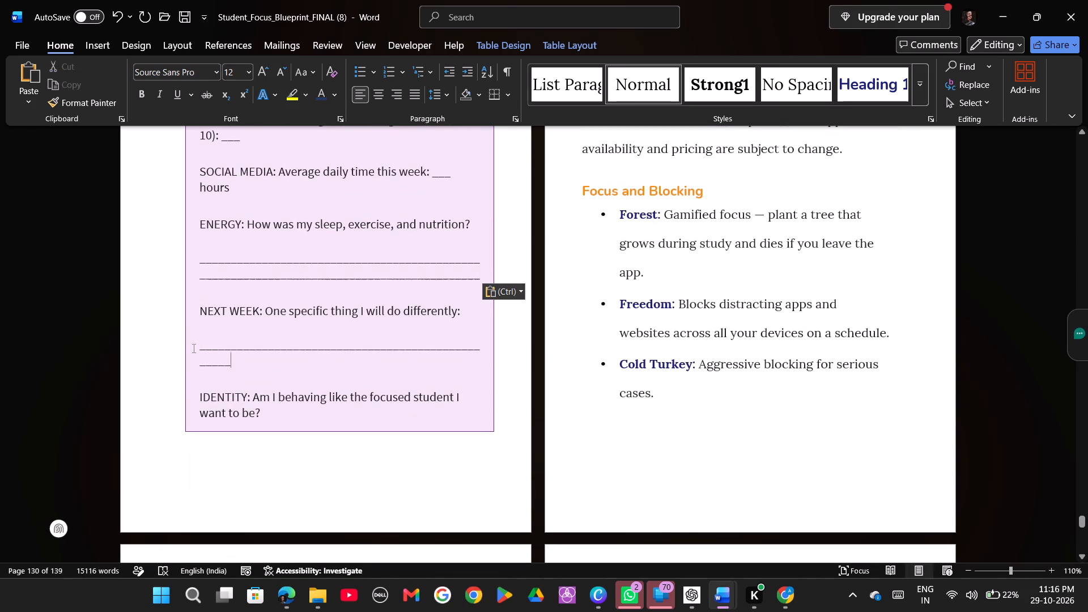
left_click_drag(193, 348, 191, 347)
key("ctrl+v")
Replace the IDENTITY answer lines, continued on the following page, with the copied full-width lines.
scroll(493, 356, "up", 1)
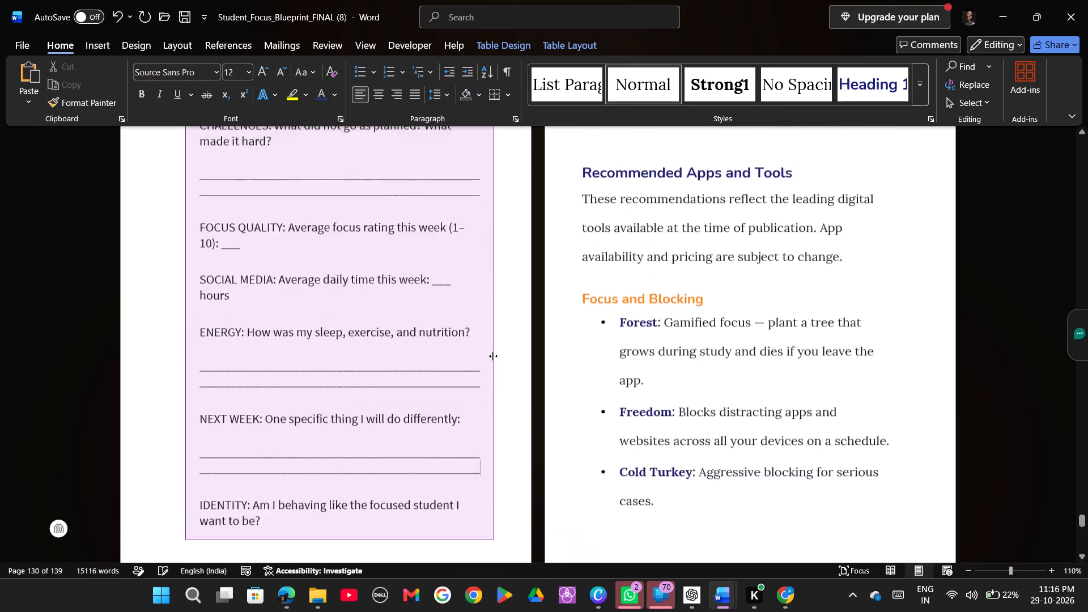
scroll(493, 356, "up", 2)
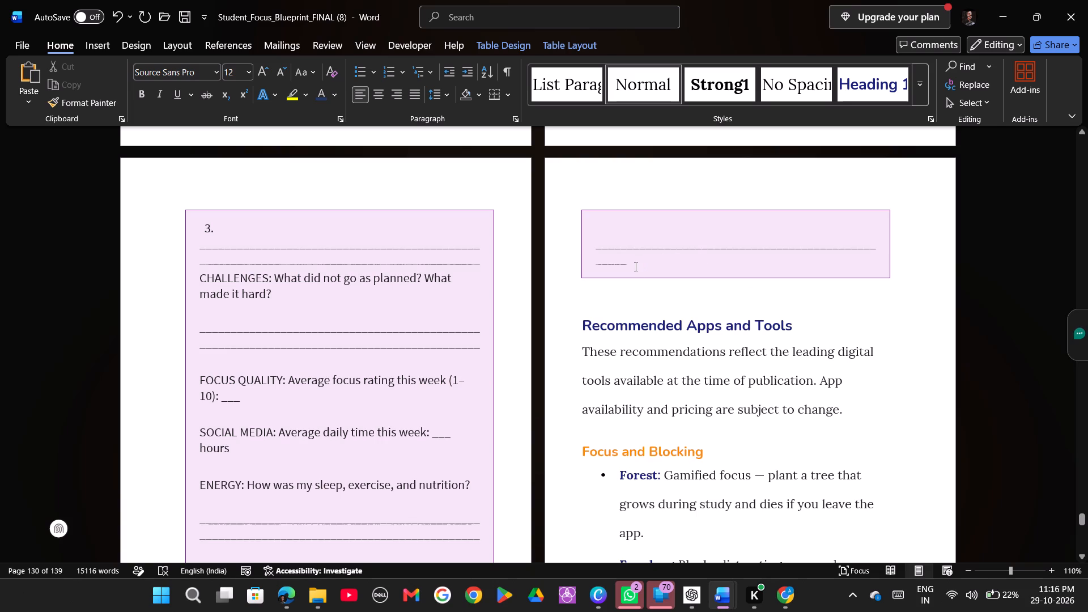
left_click_drag(634, 266, 585, 248)
key("ctrl+v")
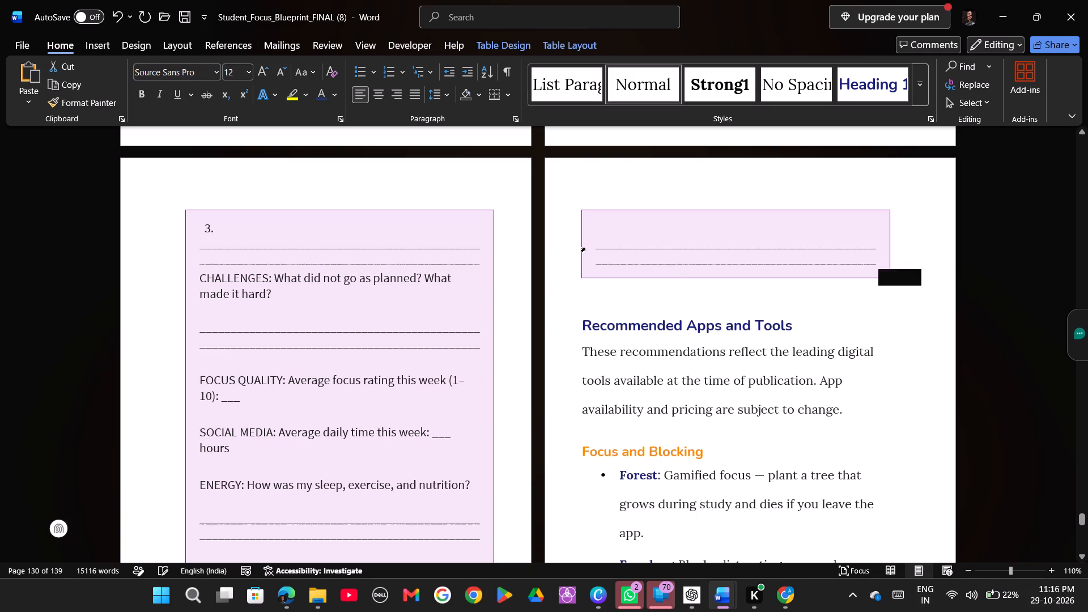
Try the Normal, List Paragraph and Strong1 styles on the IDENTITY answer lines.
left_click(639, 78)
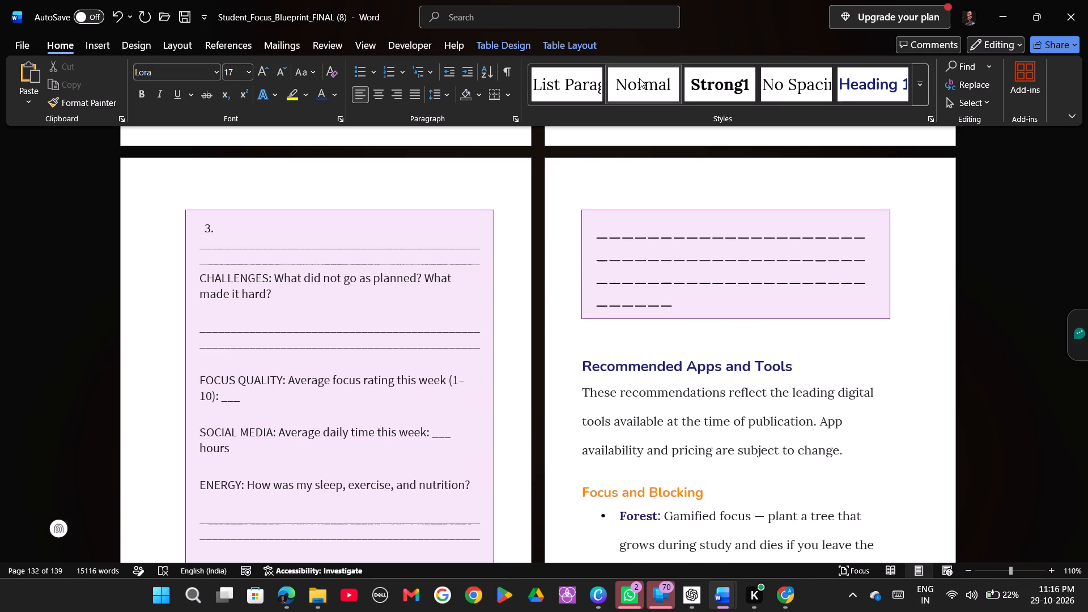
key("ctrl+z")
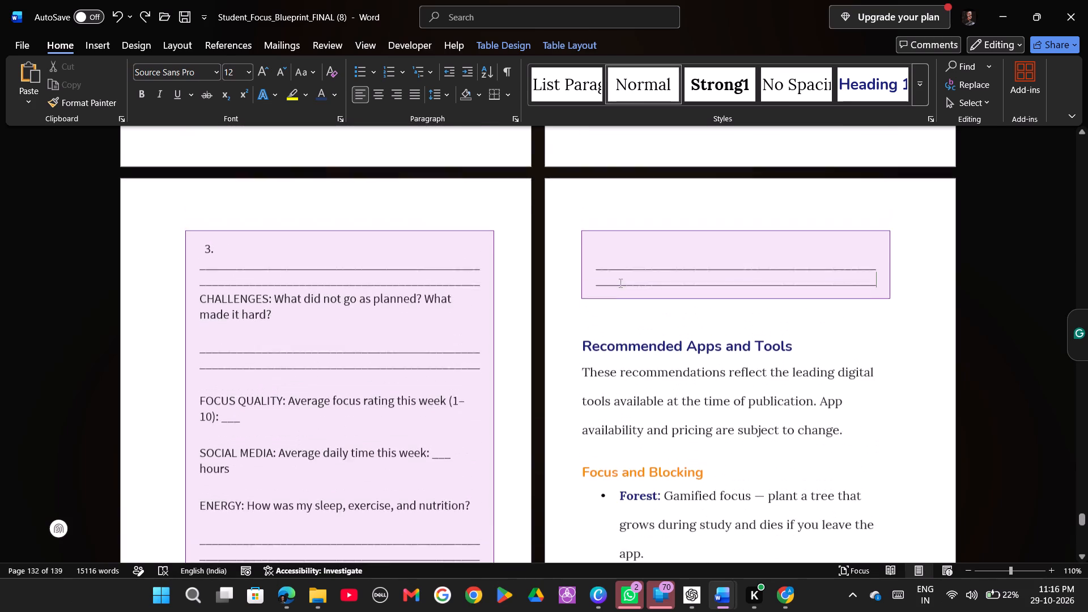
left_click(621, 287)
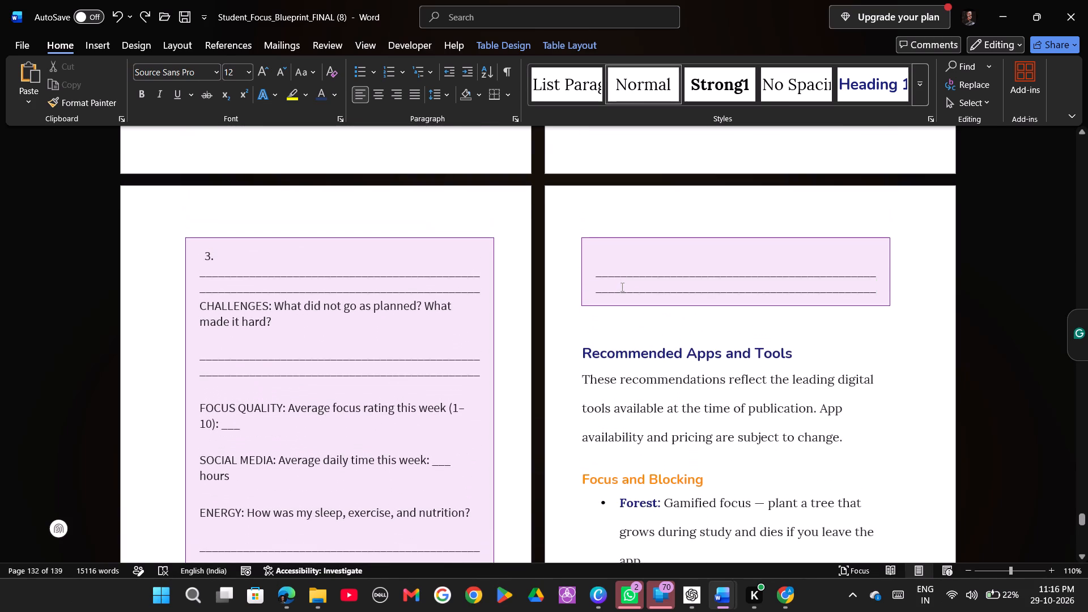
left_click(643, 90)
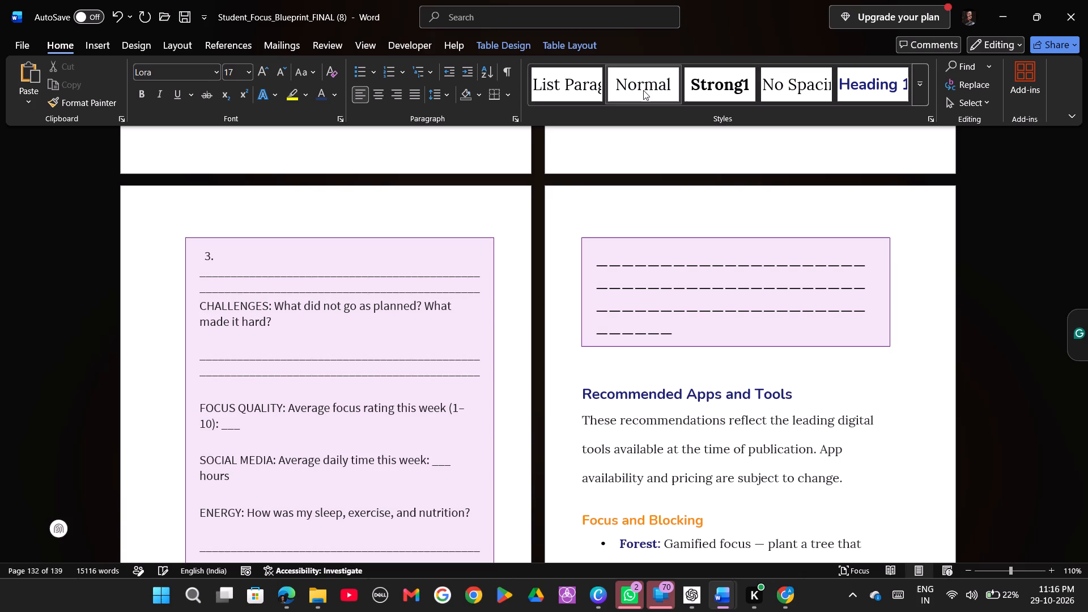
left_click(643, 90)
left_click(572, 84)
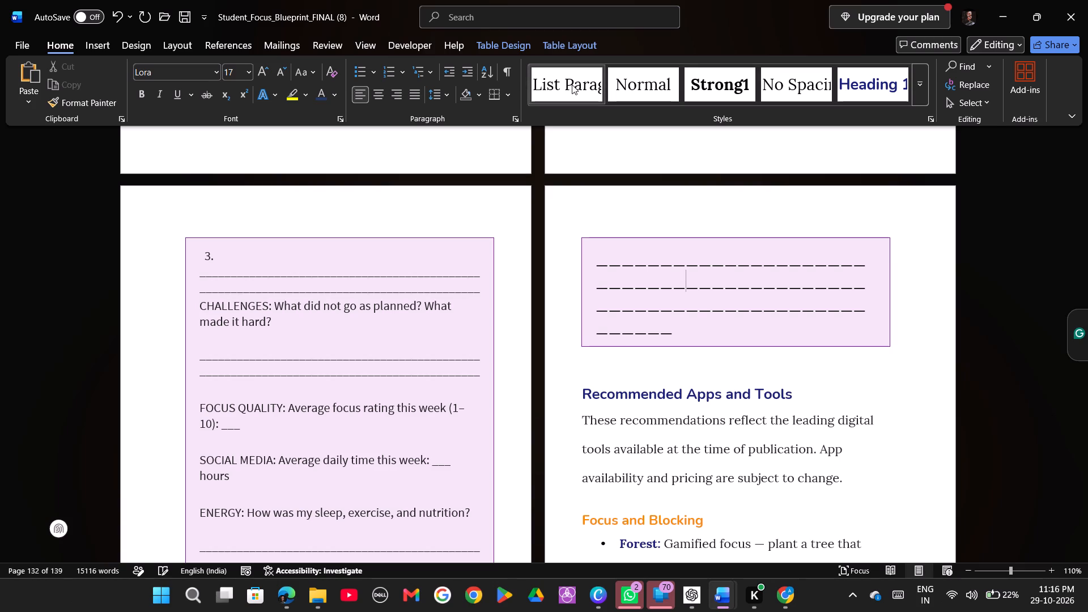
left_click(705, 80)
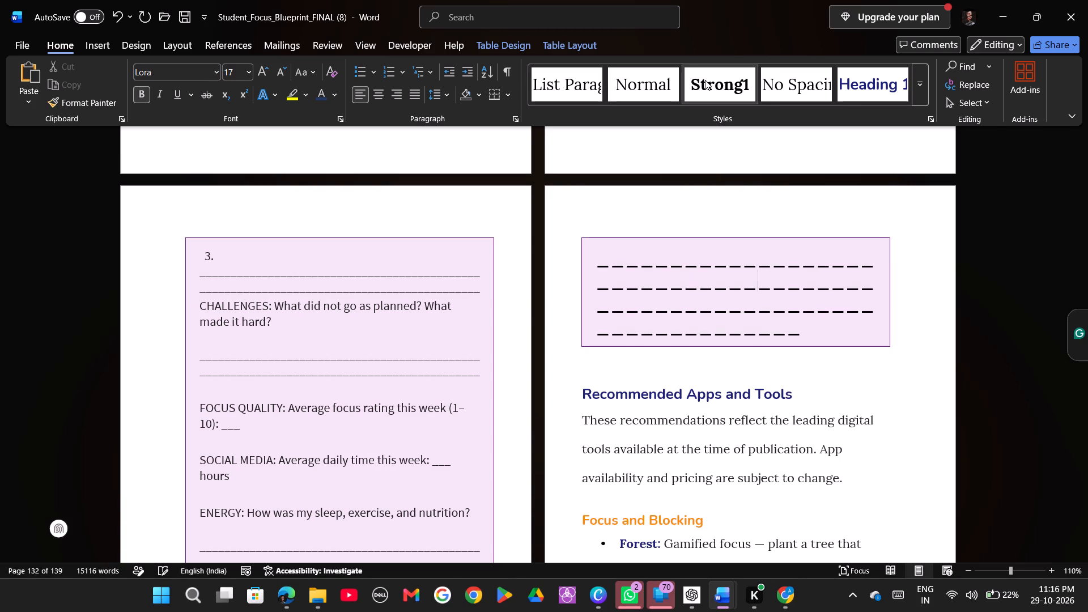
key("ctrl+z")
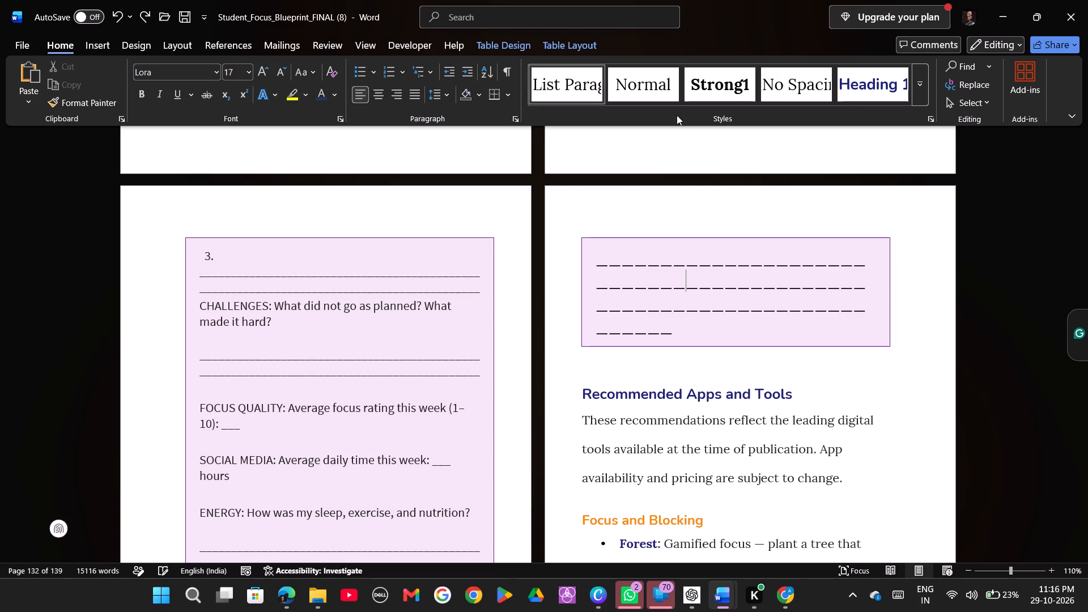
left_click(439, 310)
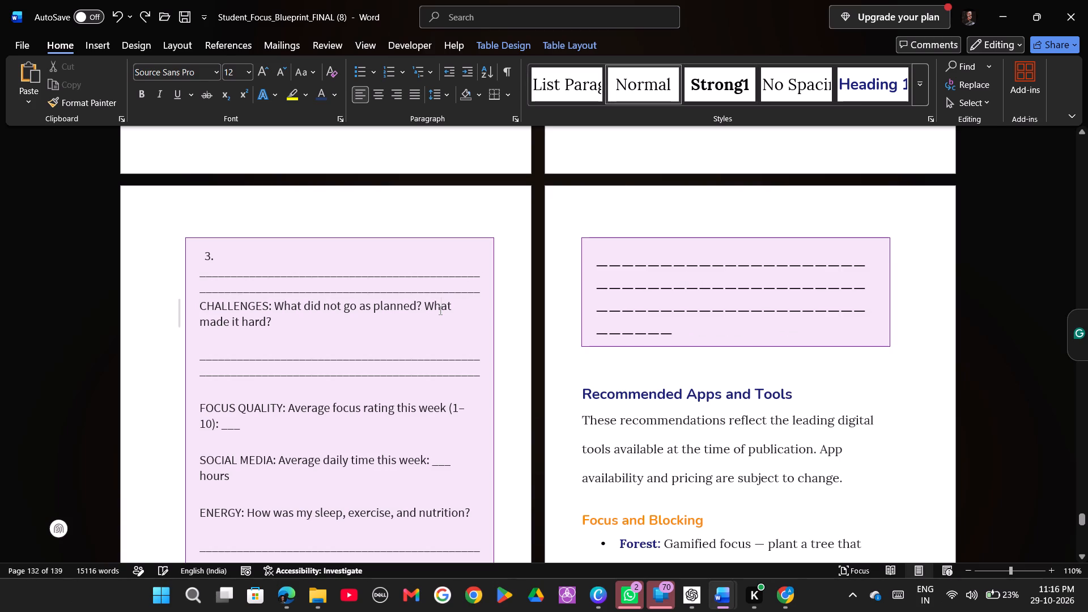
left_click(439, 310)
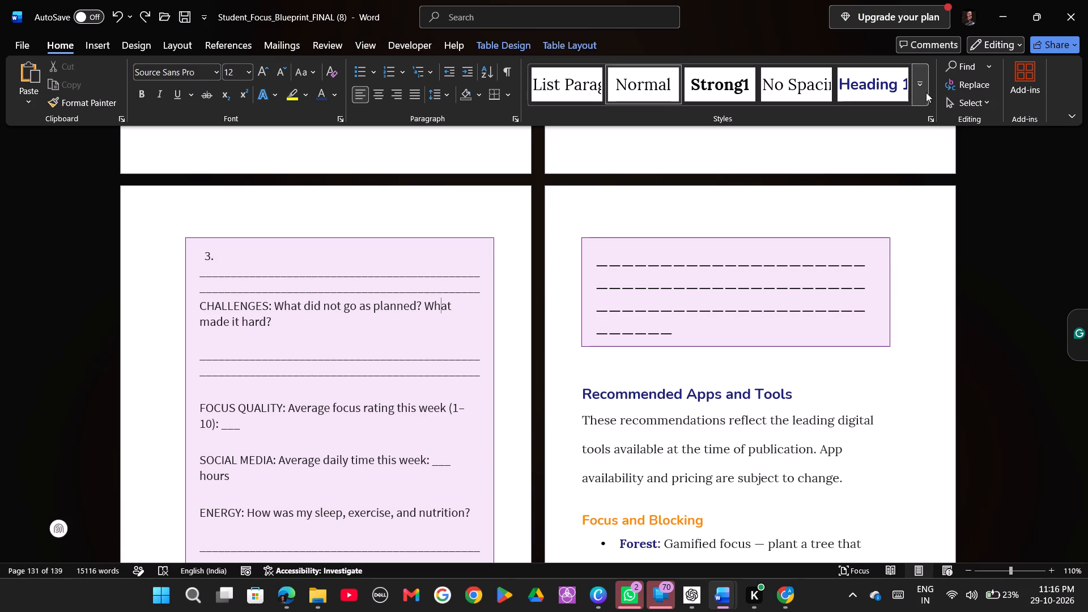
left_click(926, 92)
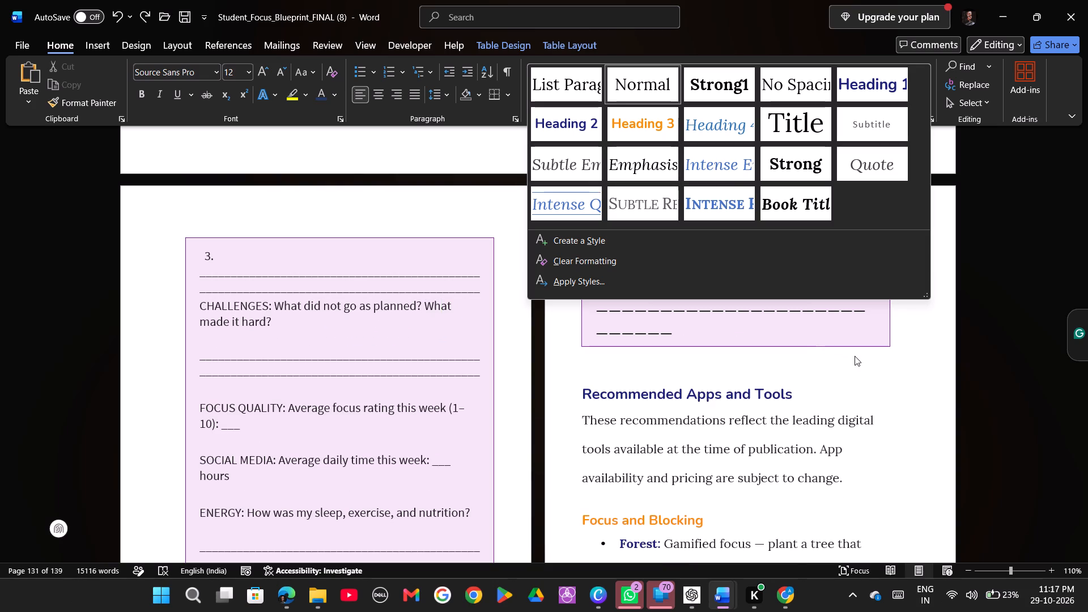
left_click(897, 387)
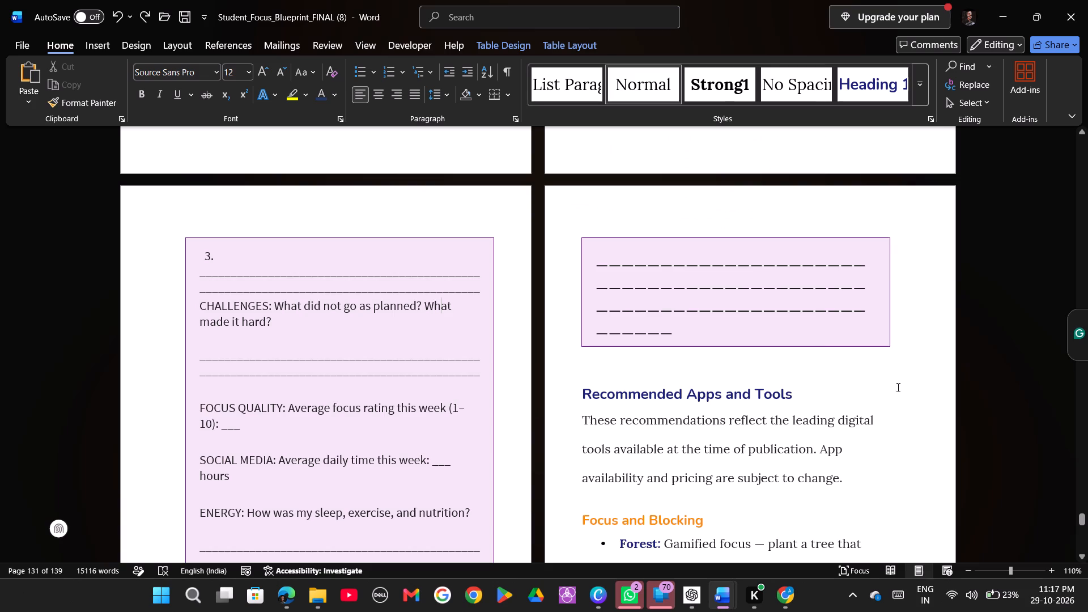
Undo the style changes on the IDENTITY answer lines in the Weekly Reflection Journal.
scroll(897, 387, "down", 3)
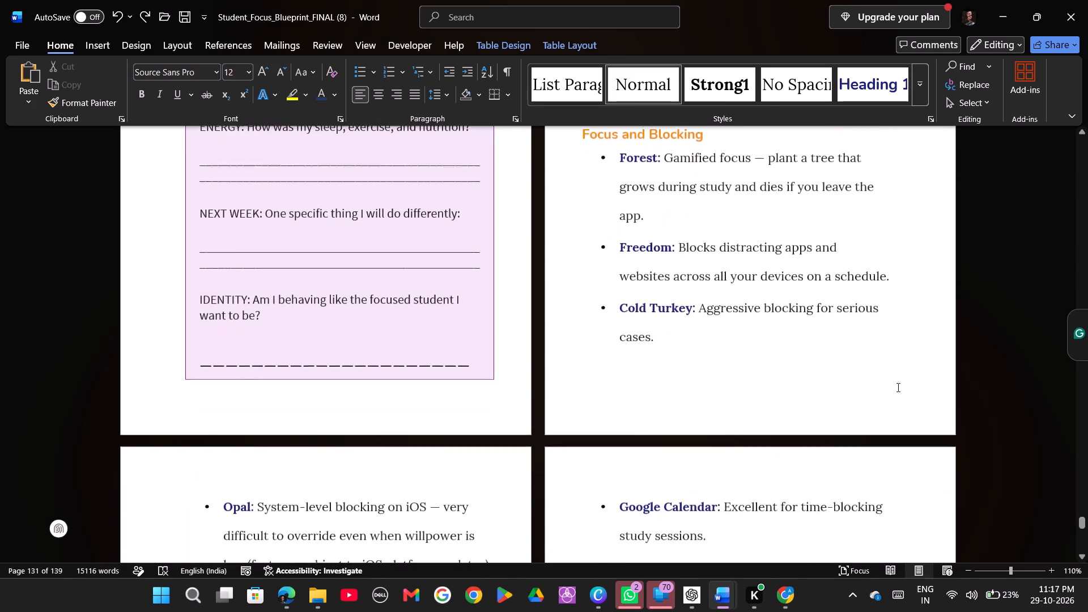
scroll(897, 387, "down", 1)
key("ctrl+z")
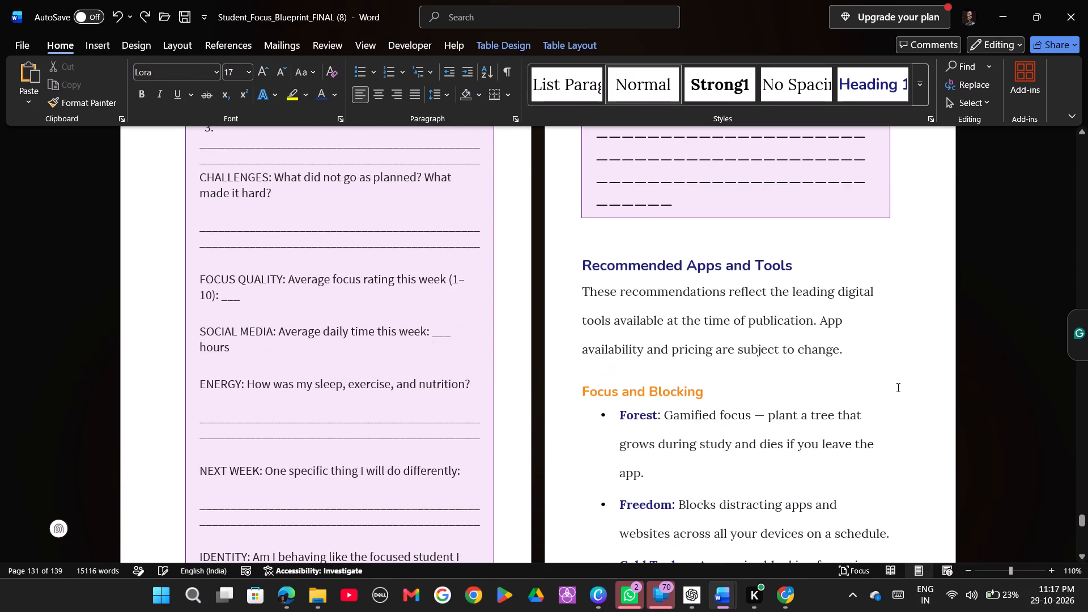
key("ctrl+z")
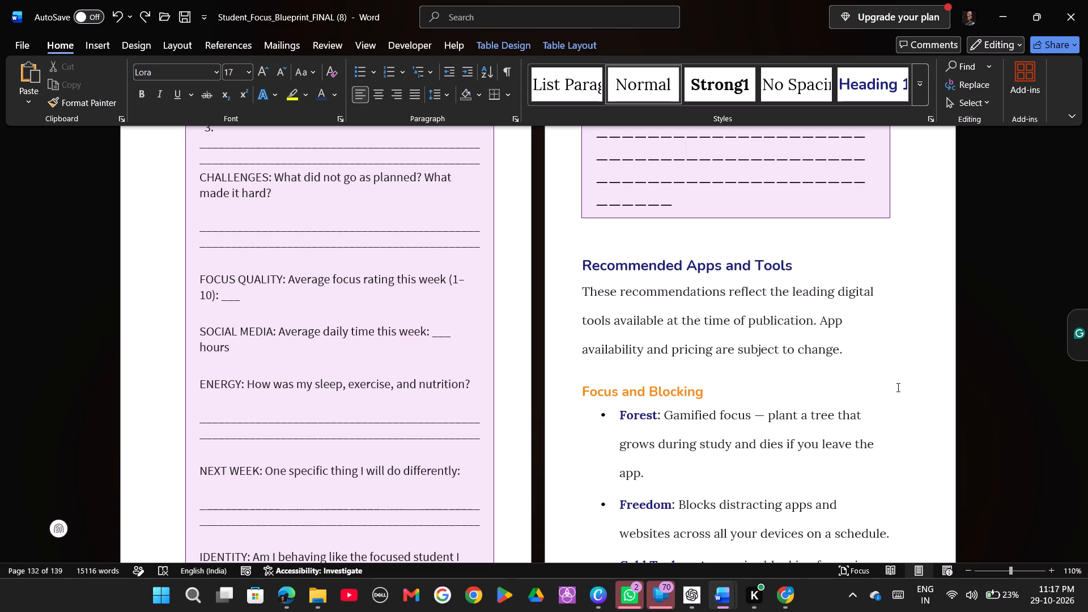
key("ctrl+z")
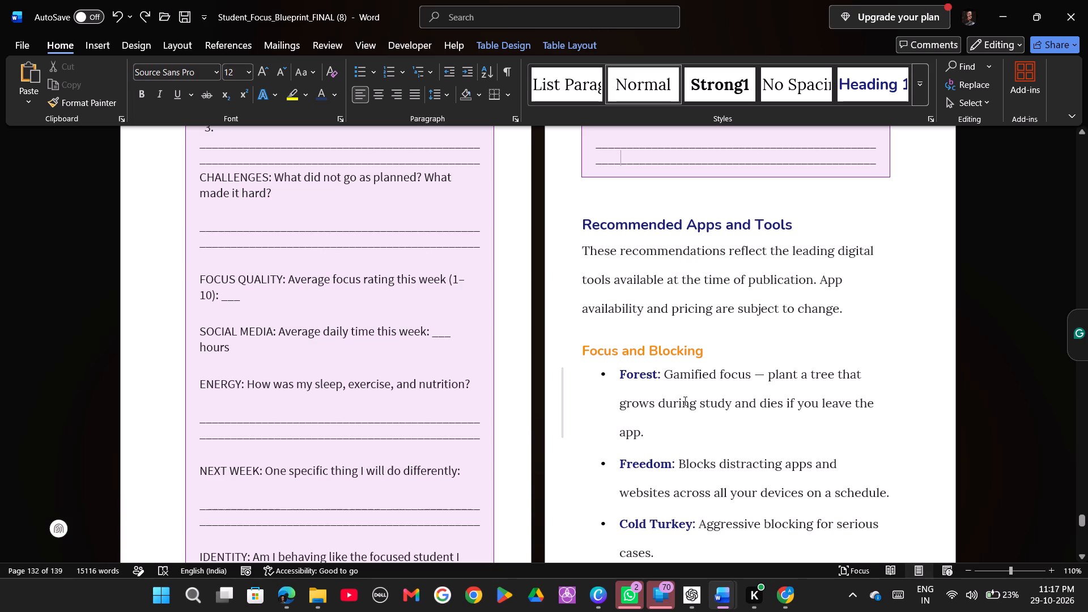
Lengthen the FOCUS QUALITY rating blank in the Weekly Reflection Journal by two underscores.
scroll(684, 401, "down", 2)
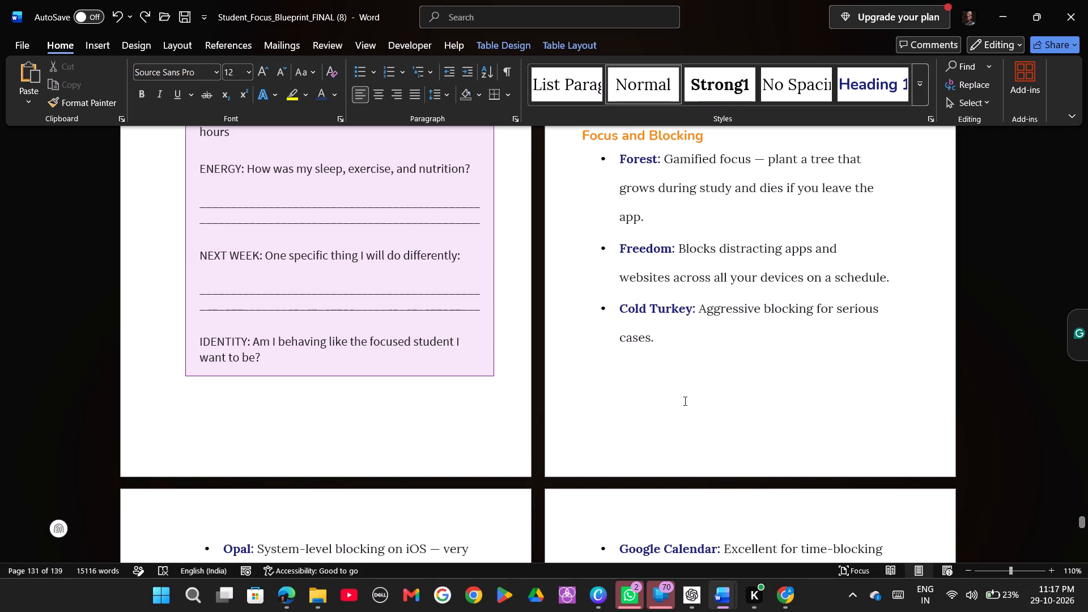
scroll(684, 401, "up", 7)
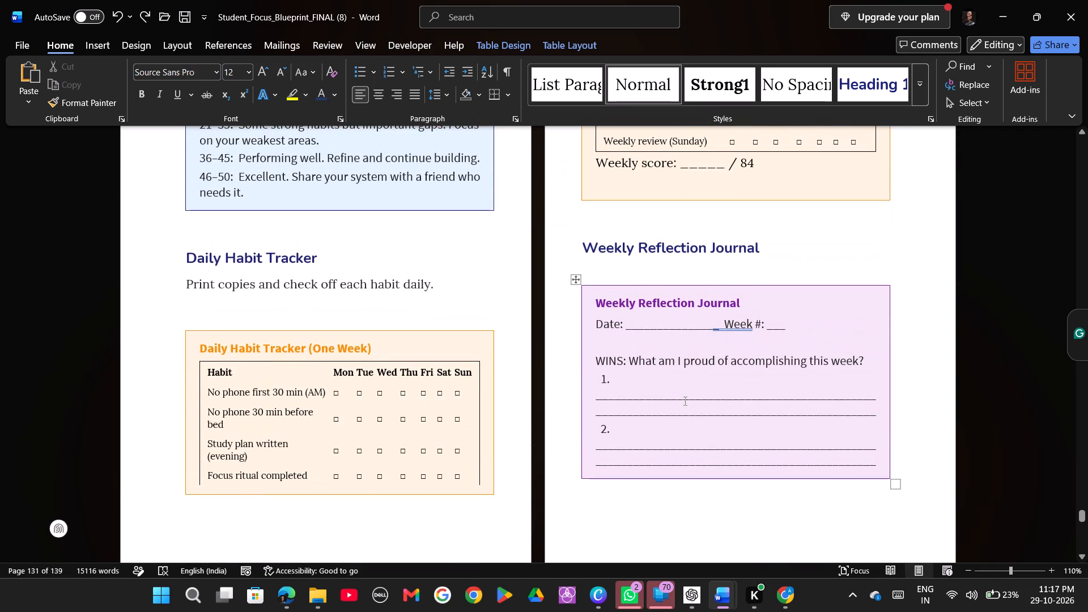
scroll(684, 401, "down", 4)
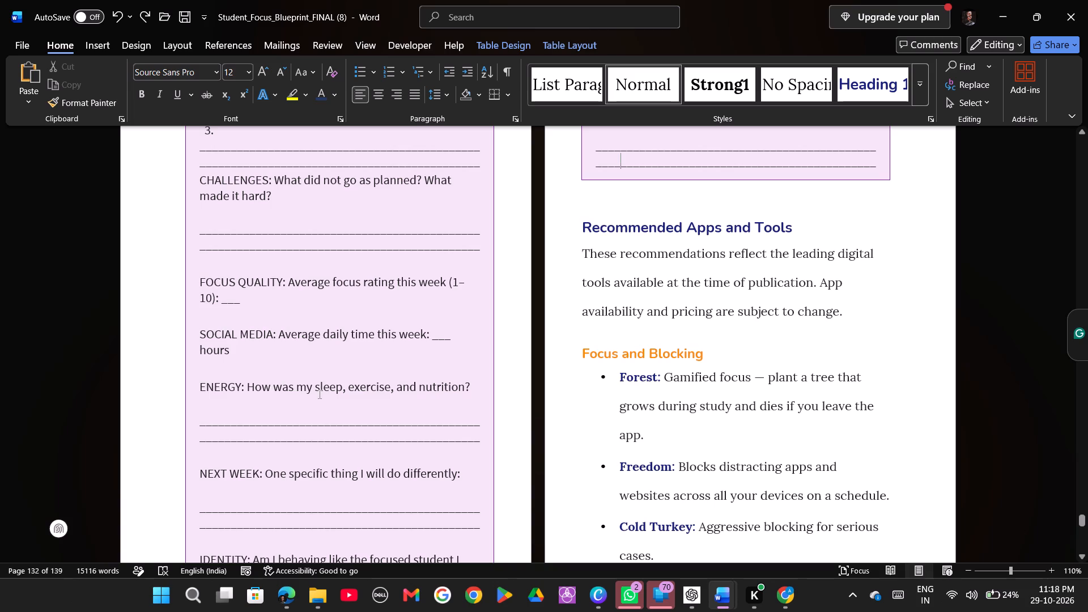
left_click(250, 299)
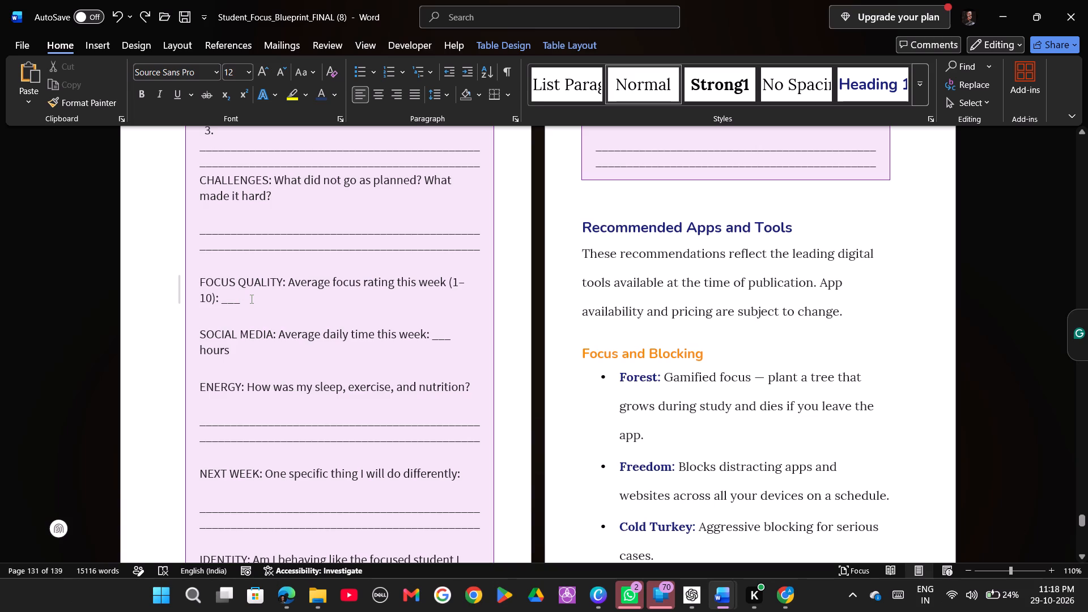
type("__")
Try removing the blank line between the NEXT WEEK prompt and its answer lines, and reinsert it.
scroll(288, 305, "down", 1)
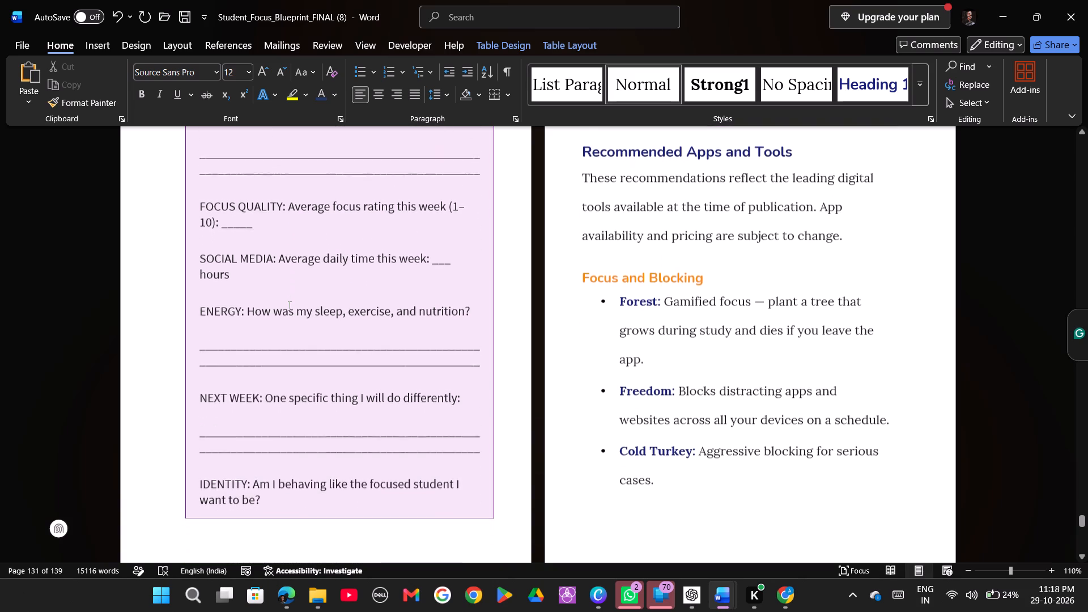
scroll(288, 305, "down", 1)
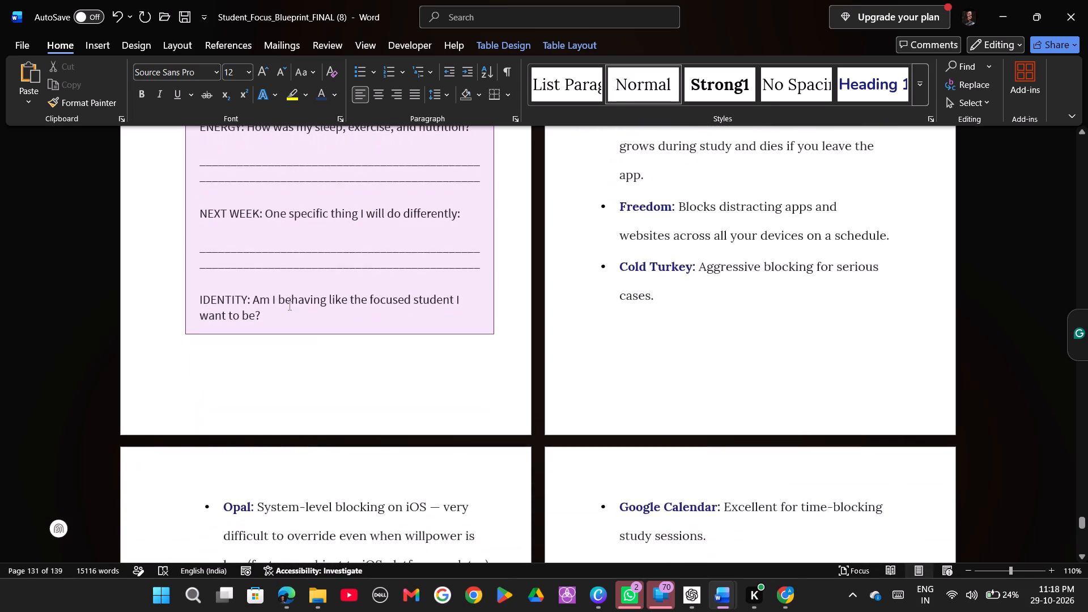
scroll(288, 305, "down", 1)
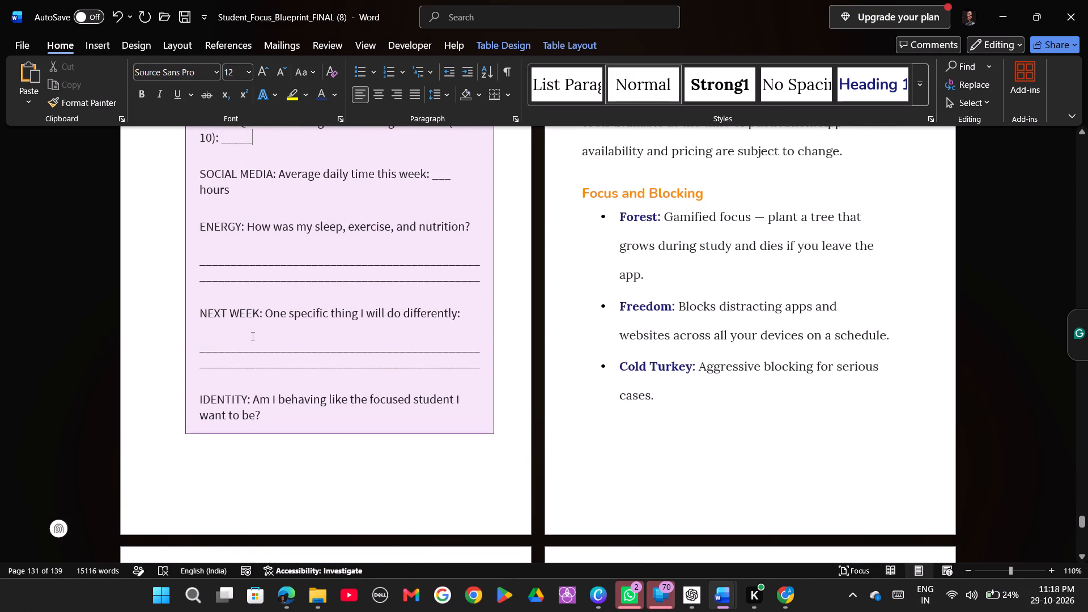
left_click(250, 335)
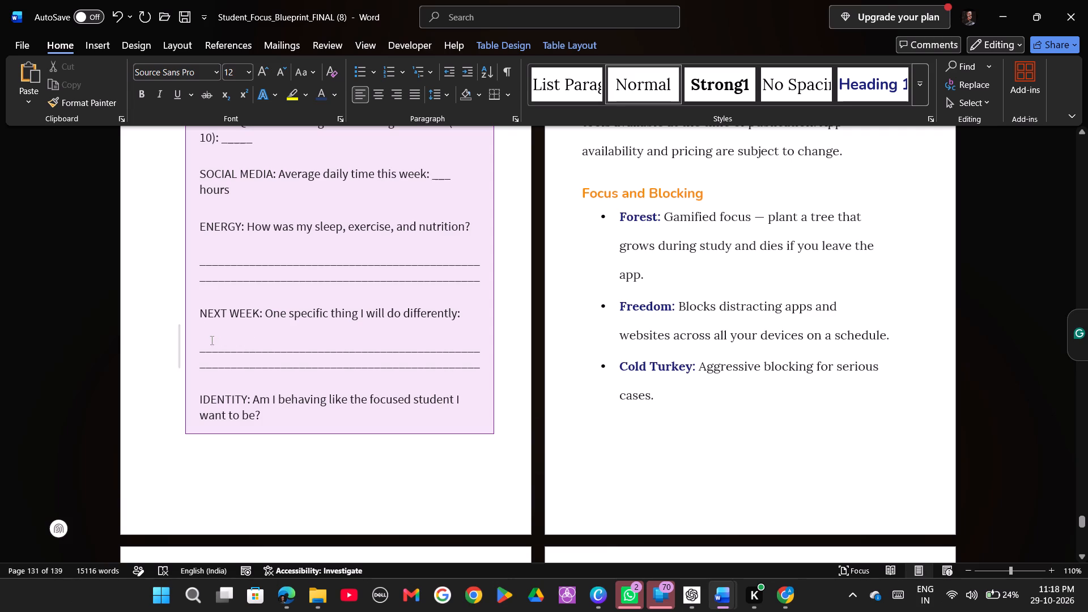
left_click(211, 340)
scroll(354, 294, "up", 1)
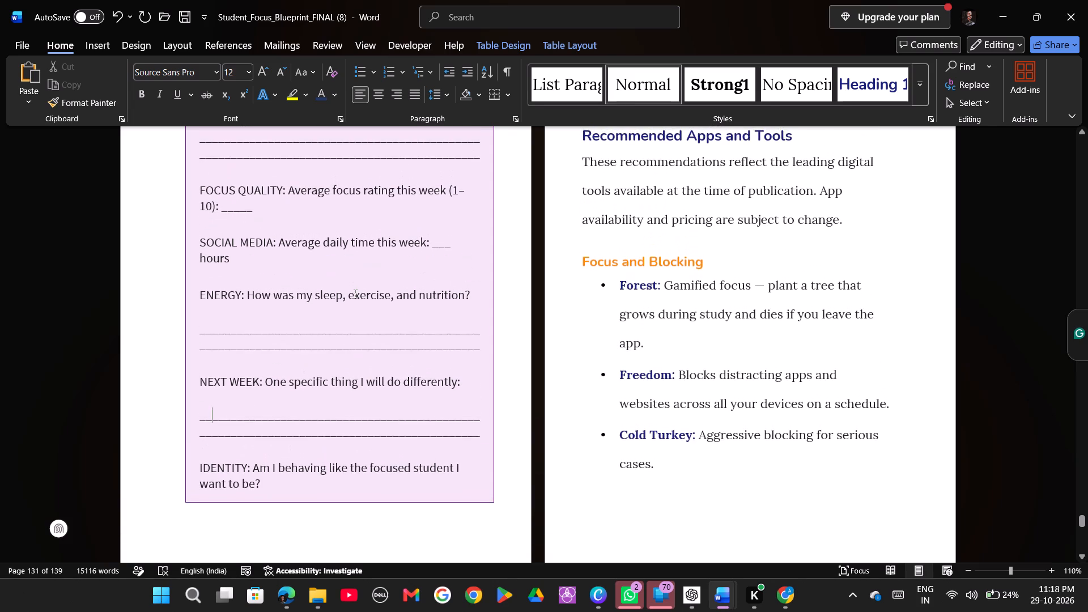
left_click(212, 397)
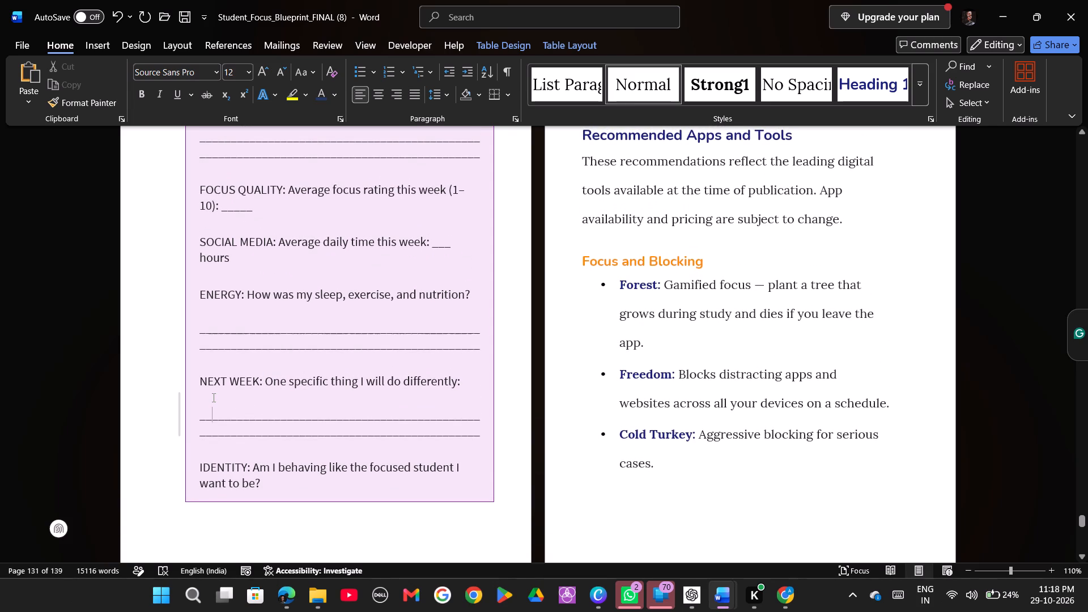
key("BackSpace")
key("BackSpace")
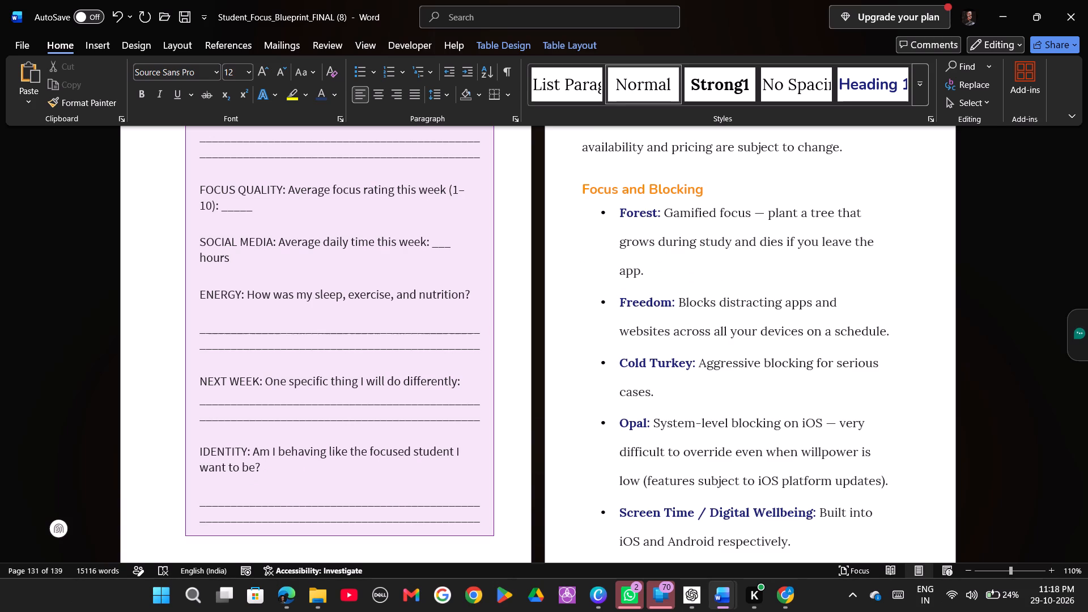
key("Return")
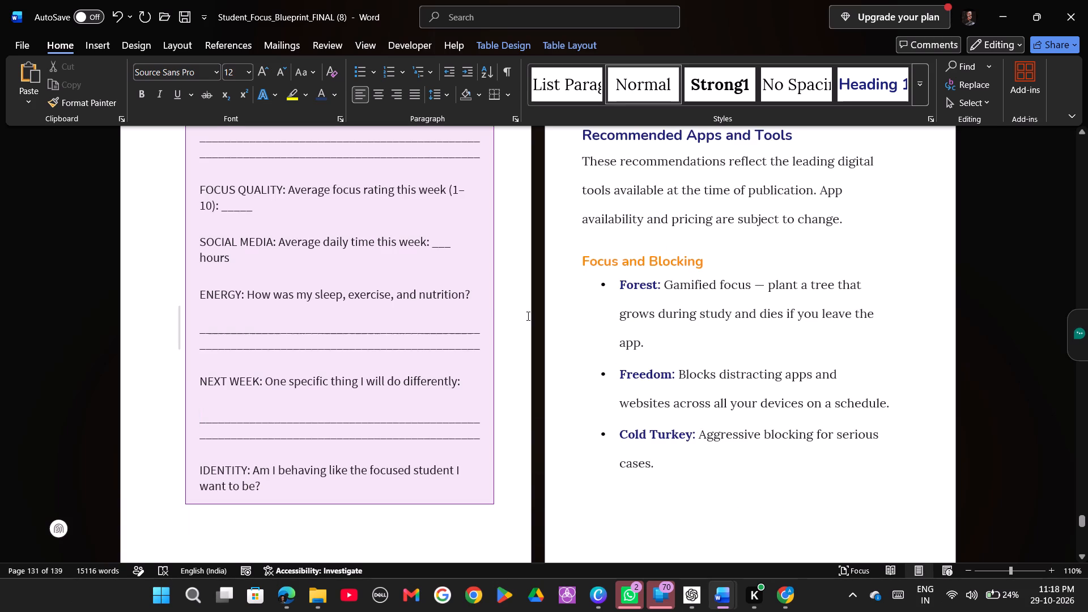
Review the layout from the 3-Day Scrolling Audit and Focus Score Assessment through the trackers, app recommendations and Conclusion.
scroll(667, 262, "up", 4)
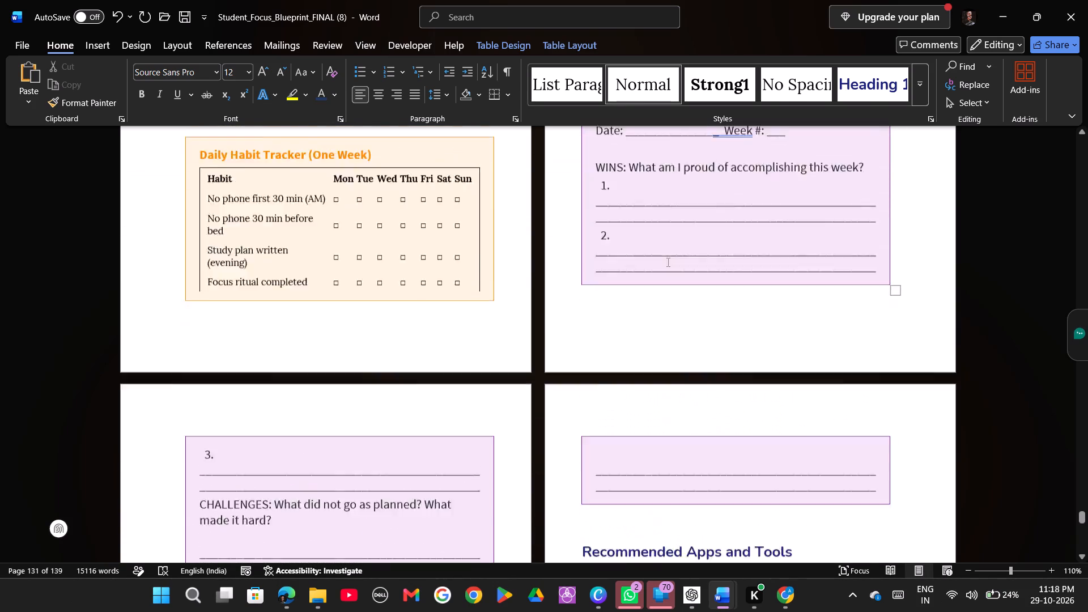
scroll(667, 262, "up", 5)
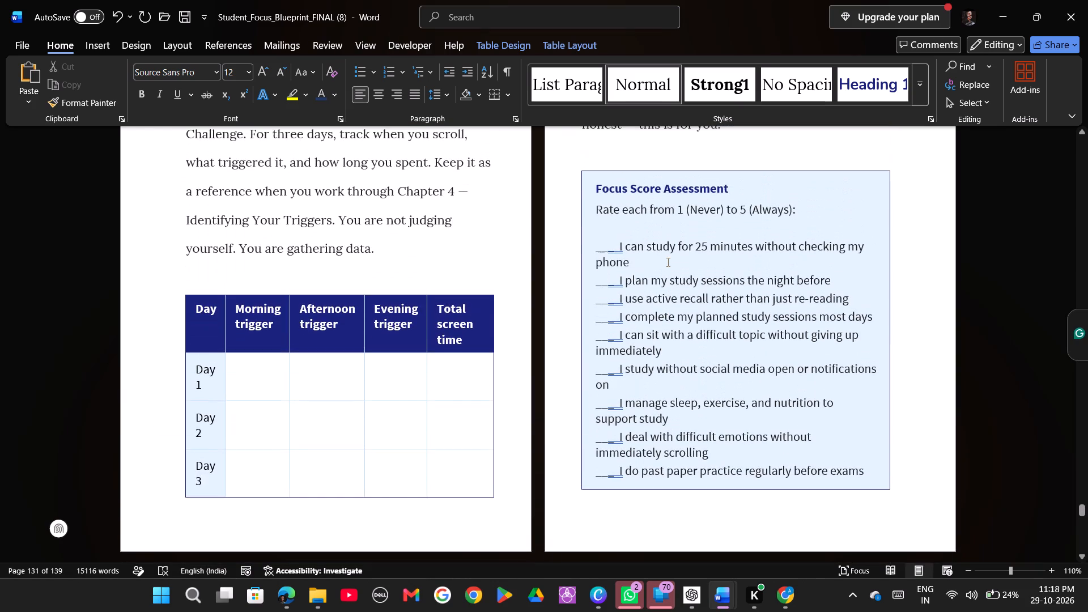
scroll(667, 262, "down", 1)
scroll(677, 345, "up", 1)
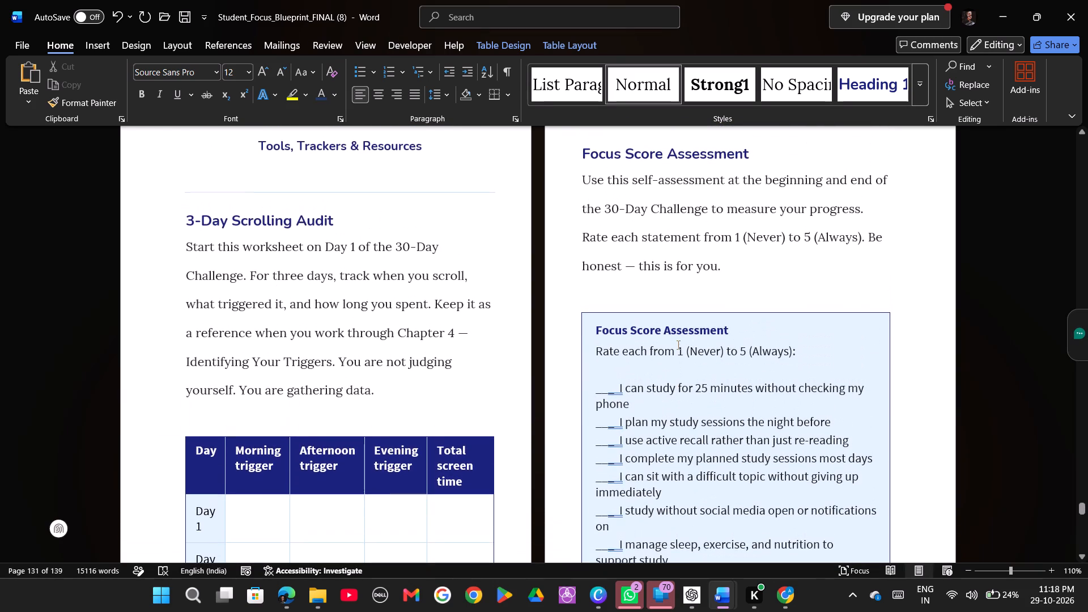
left_click(905, 408)
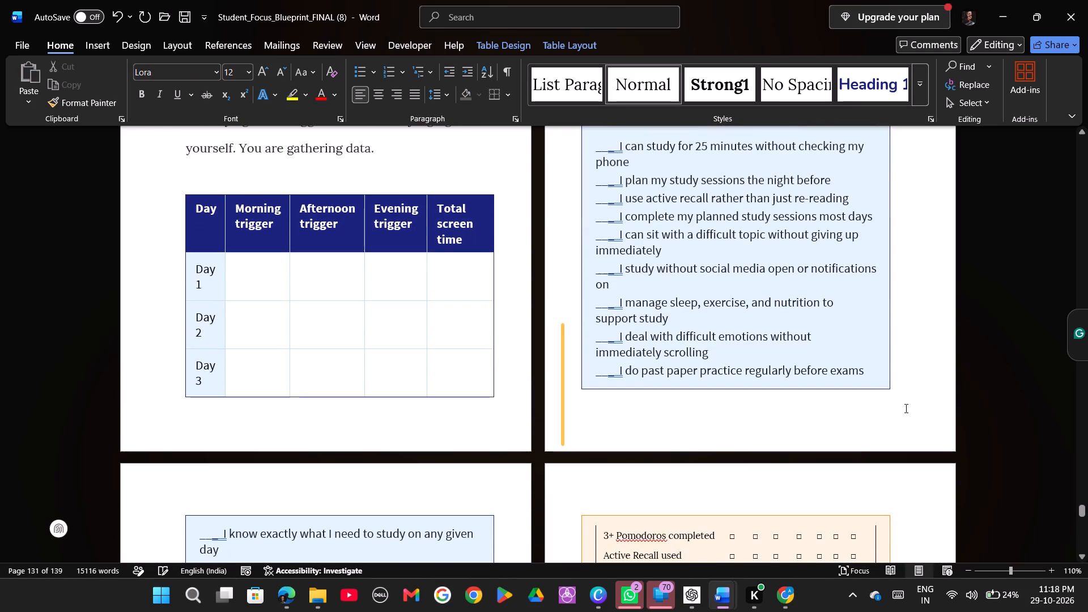
scroll(682, 370, "down", 3)
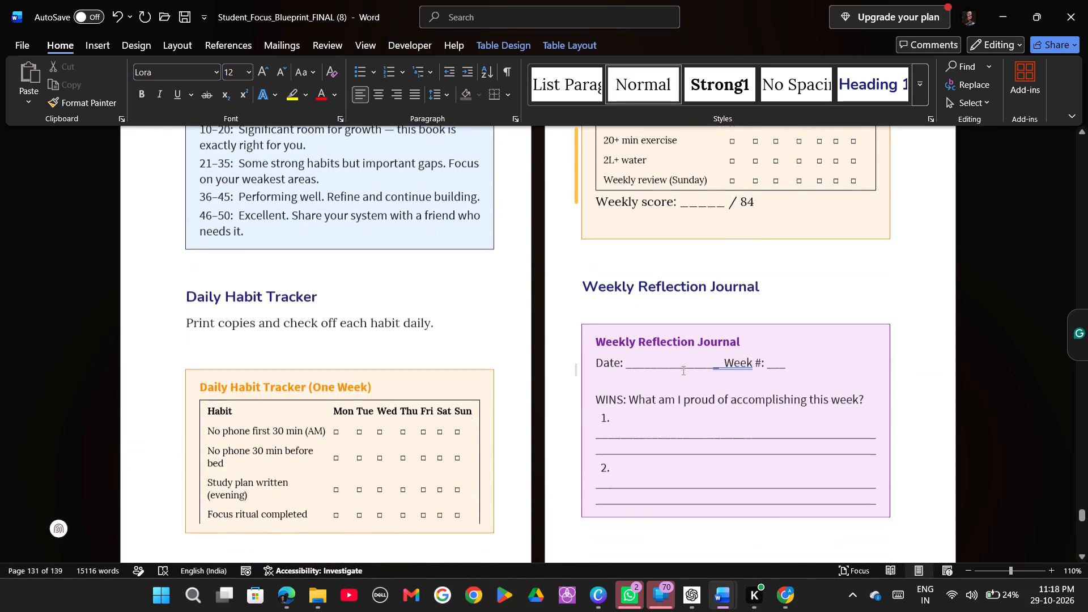
scroll(682, 370, "down", 6)
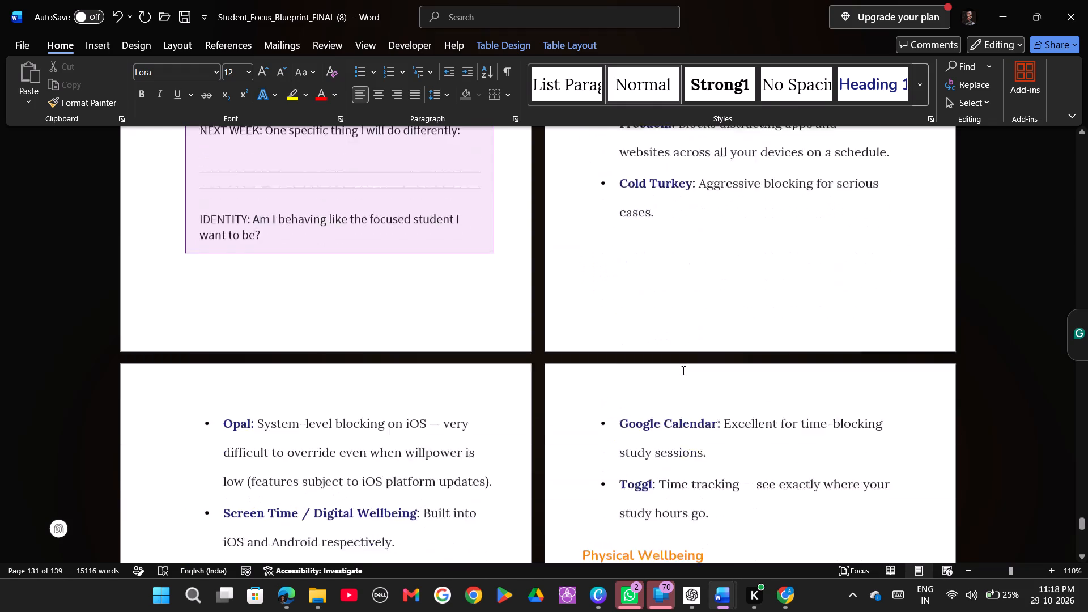
scroll(682, 370, "down", 5)
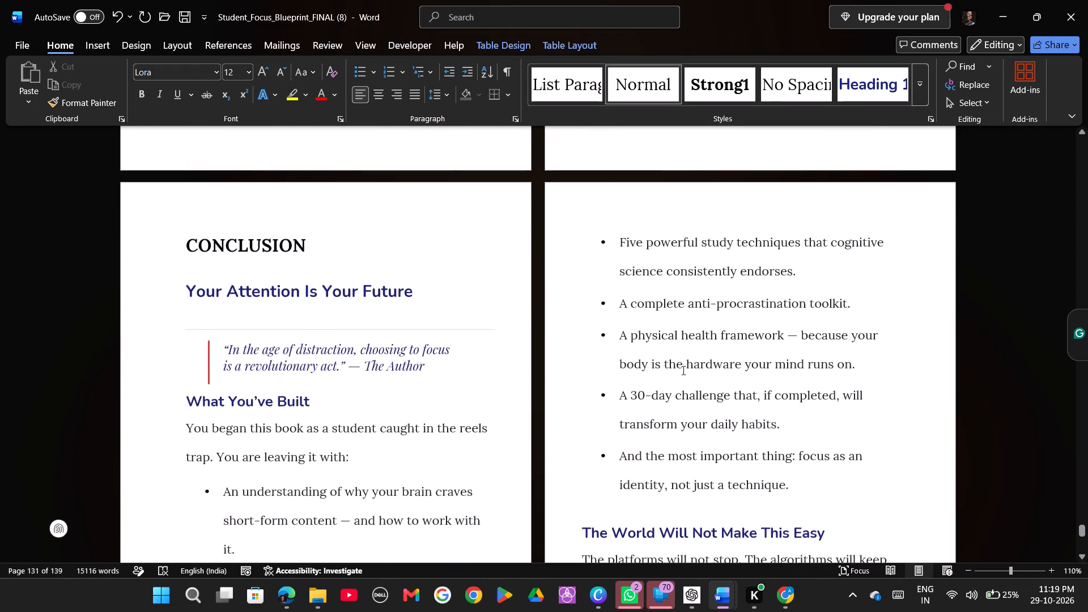
scroll(682, 370, "down", 9)
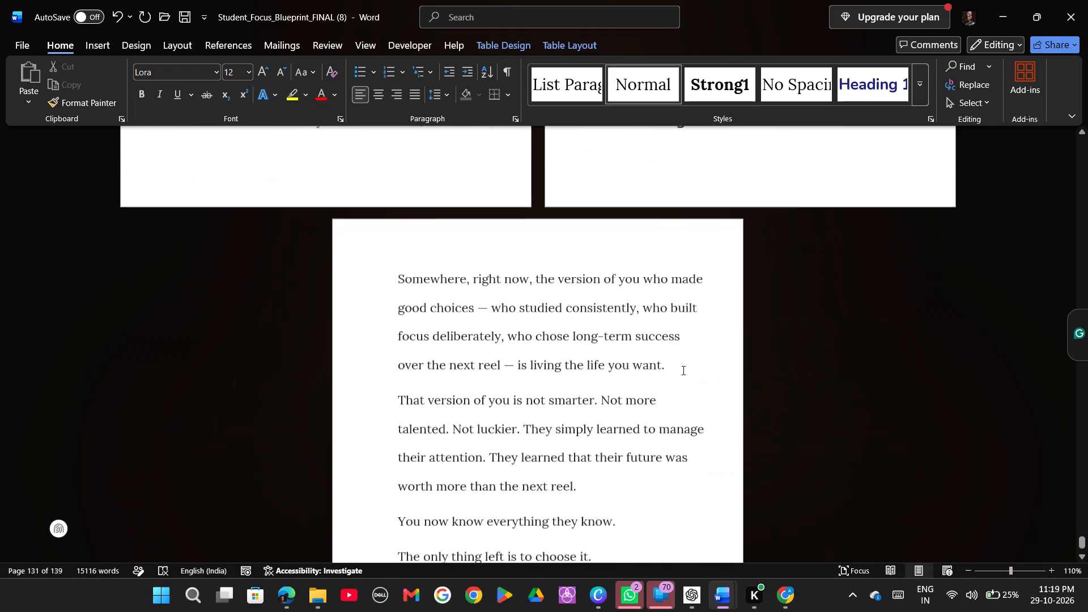
scroll(682, 370, "down", 13)
Return to the start of the manuscript and review the layout of the title page, Table of Contents, Important Notice and Introduction.
scroll(682, 370, "up", 11)
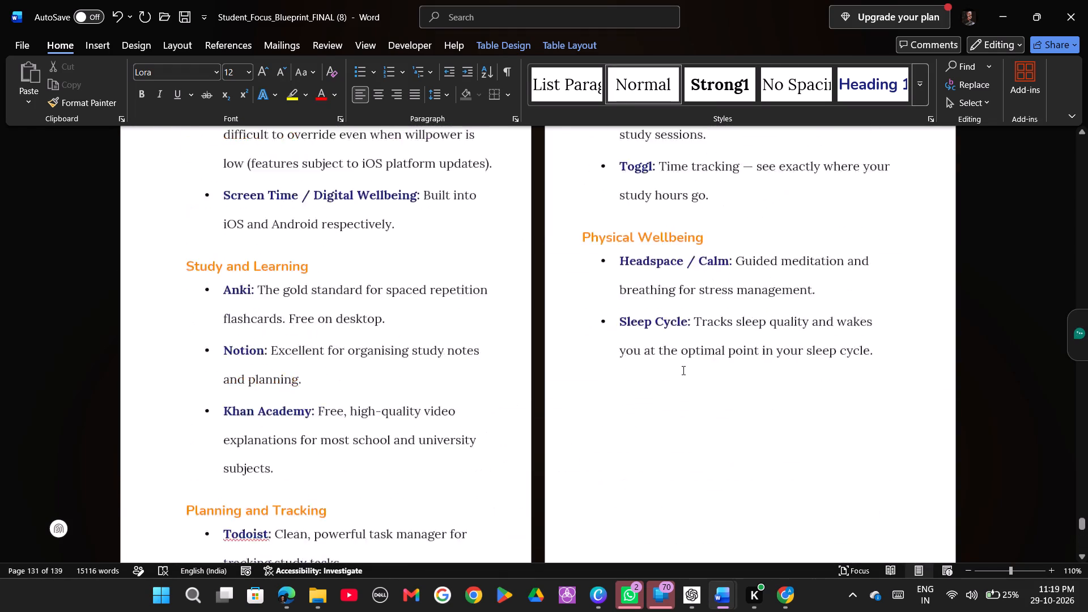
scroll(682, 370, "up", 8)
scroll(682, 370, "up", 20)
scroll(682, 370, "up", 20)
scroll(682, 370, "up", 20)
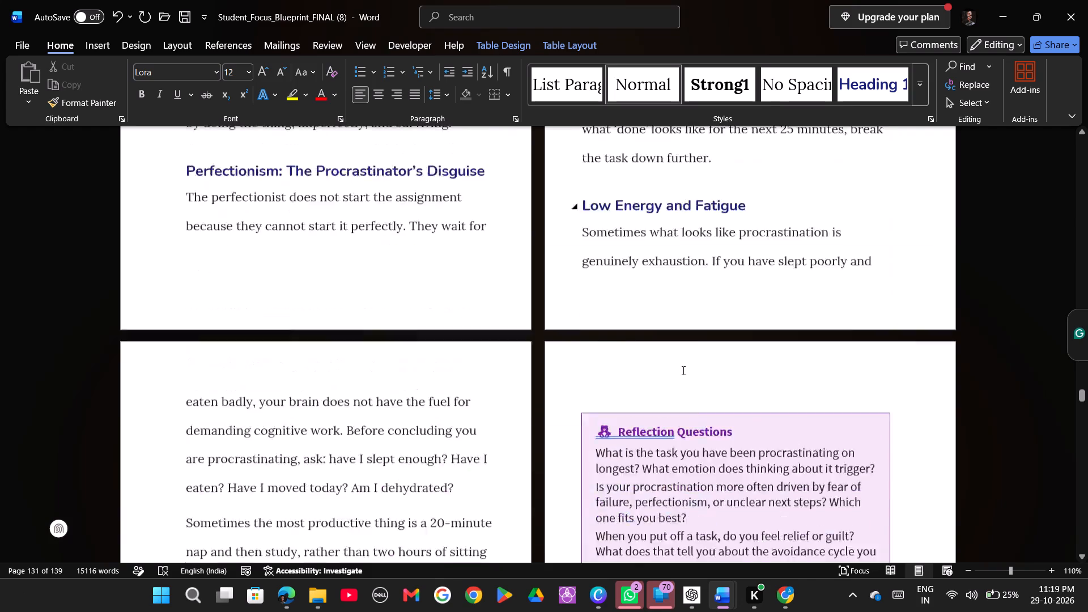
scroll(682, 370, "up", 10)
scroll(682, 370, "up", 11)
scroll(682, 370, "up", 20)
scroll(682, 370, "up", 20)
scroll(682, 370, "up", 20)
scroll(682, 370, "up", 8)
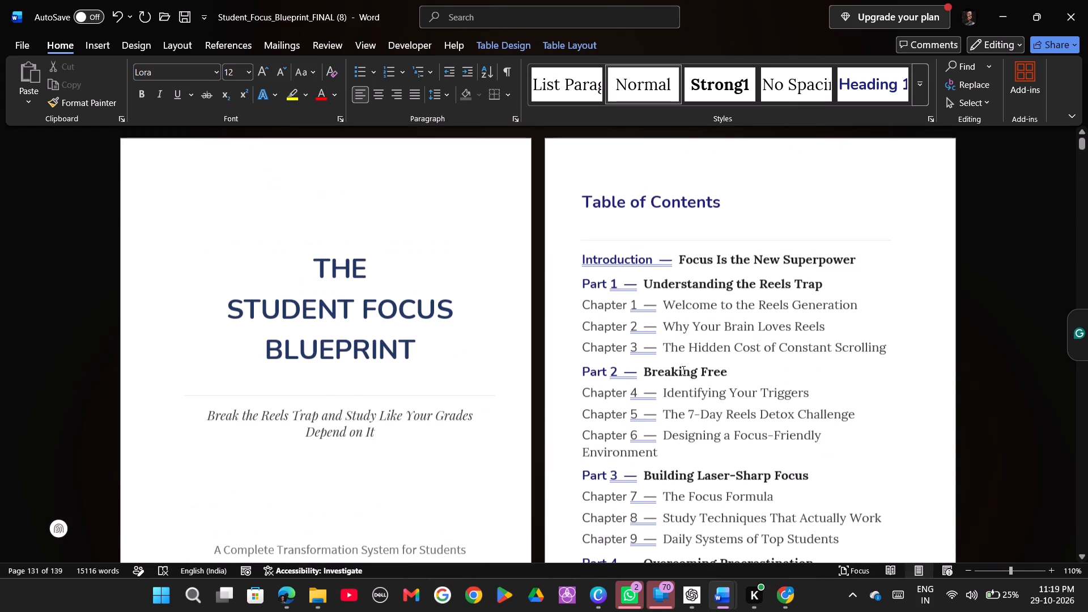
scroll(682, 370, "up", 2)
scroll(943, 343, "up", 20)
scroll(943, 343, "up", 3)
scroll(943, 343, "down", 2)
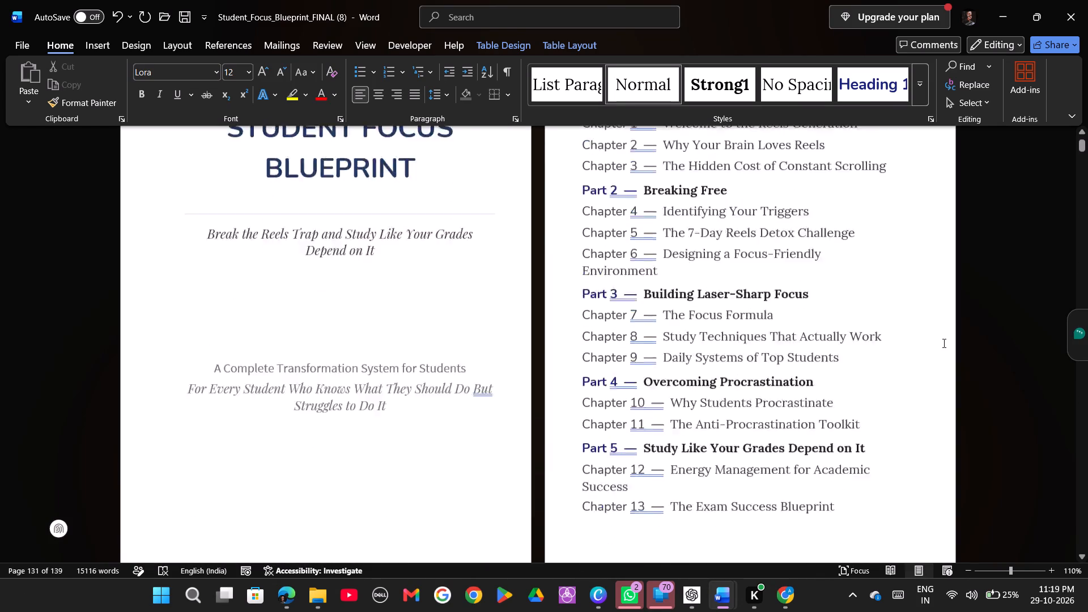
scroll(943, 343, "down", 1)
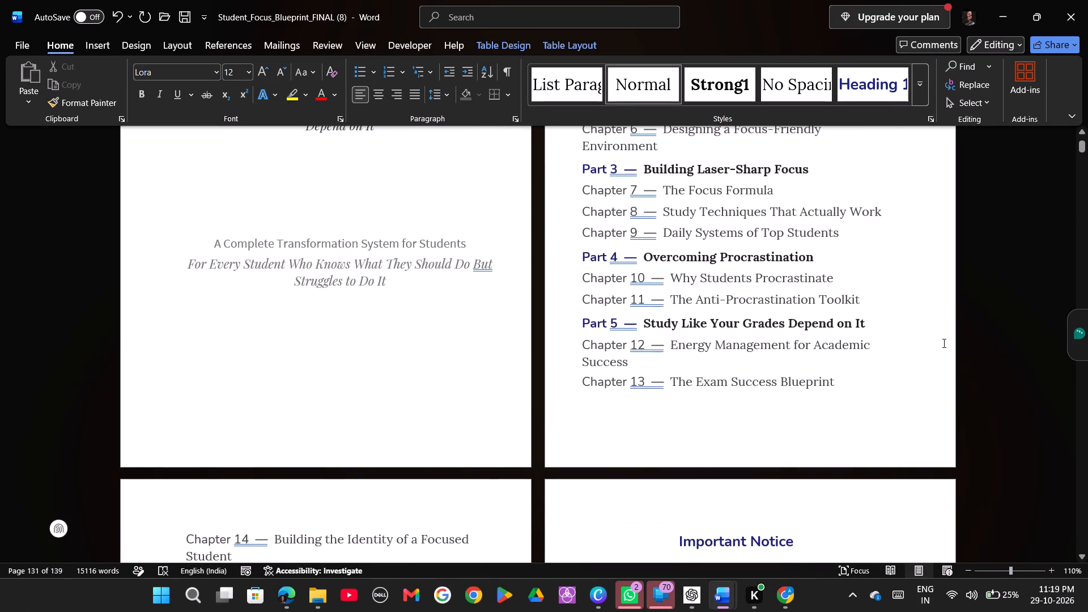
scroll(943, 343, "down", 4)
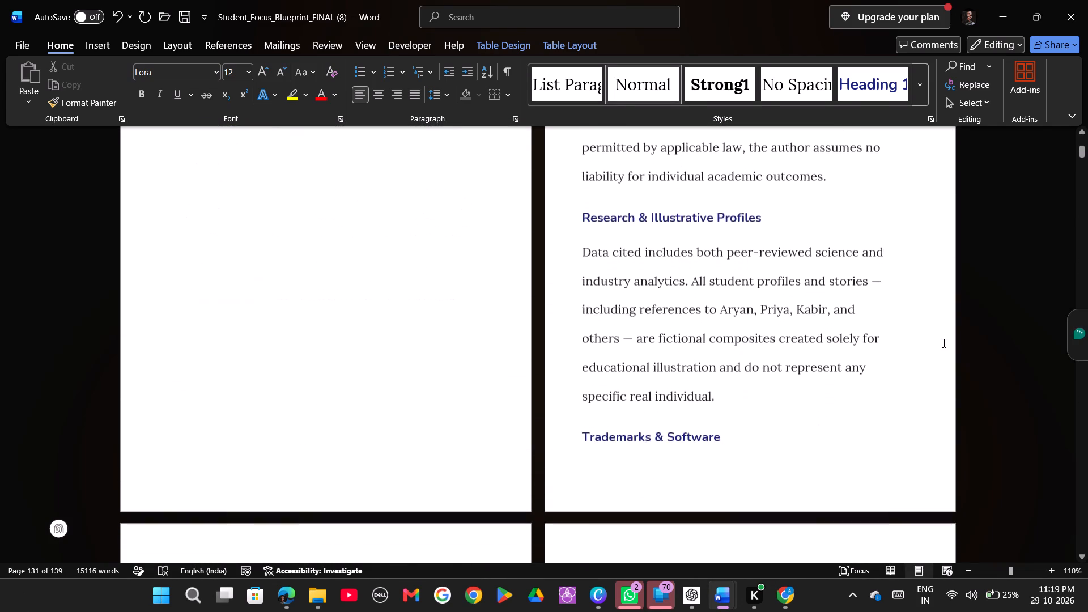
scroll(943, 343, "down", 2)
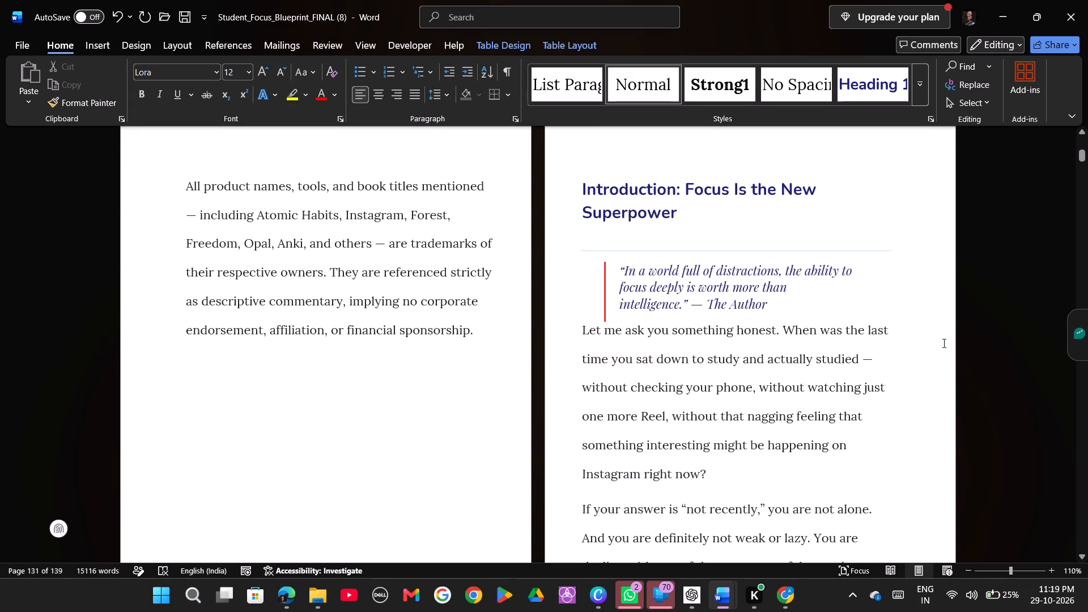
scroll(943, 343, "down", 1)
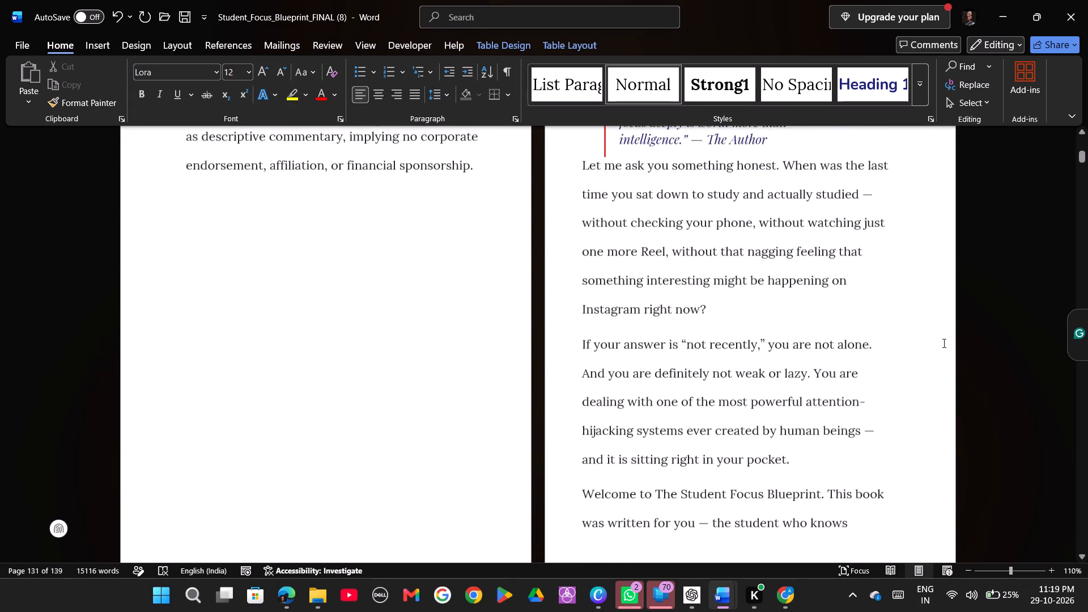
scroll(943, 343, "down", 5)
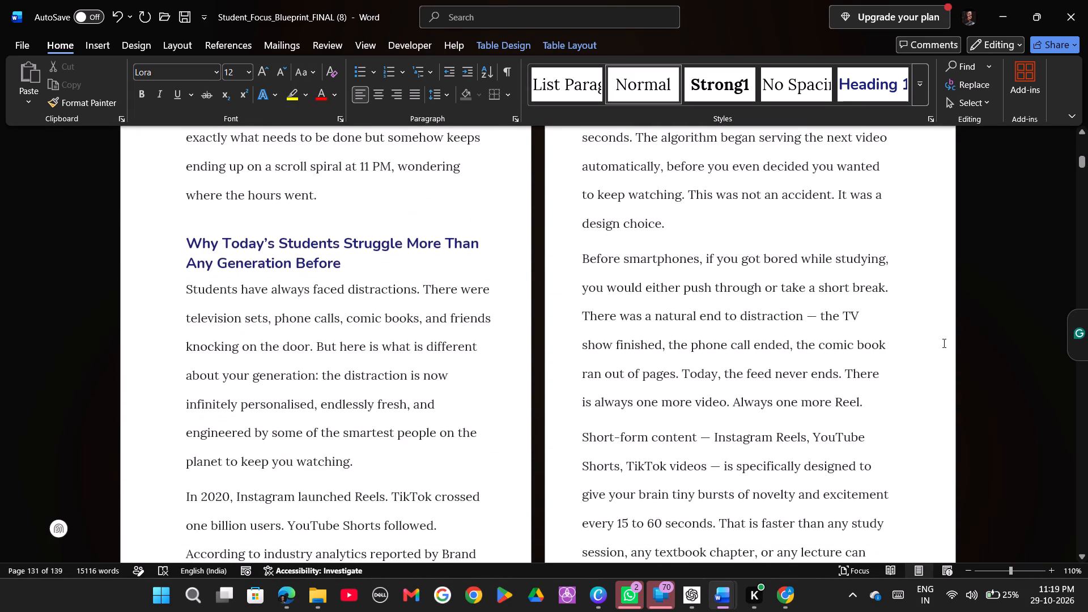
scroll(943, 343, "up", 1)
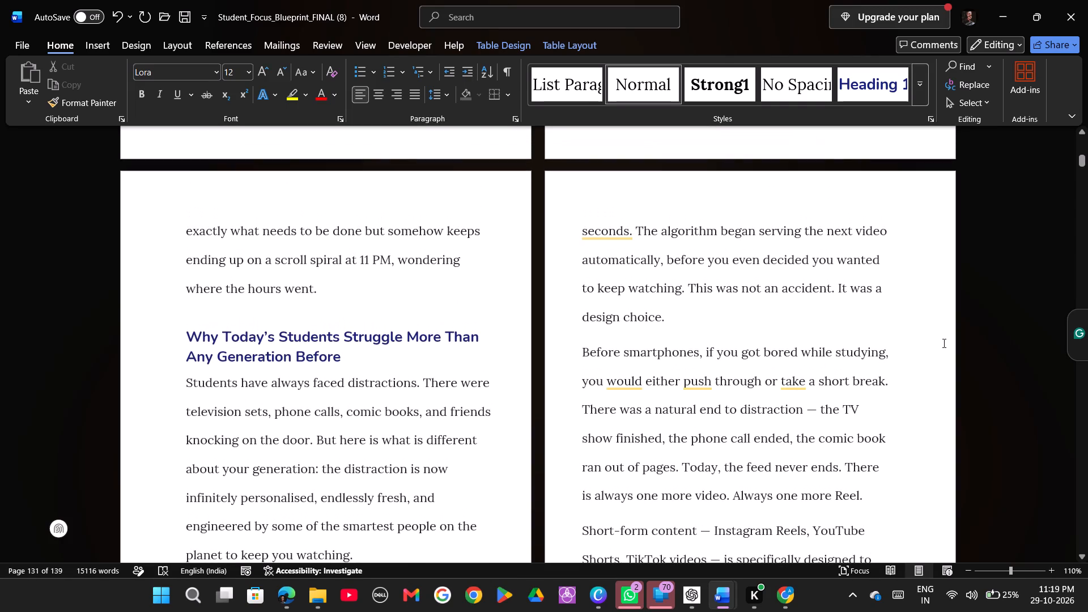
scroll(943, 343, "down", 2)
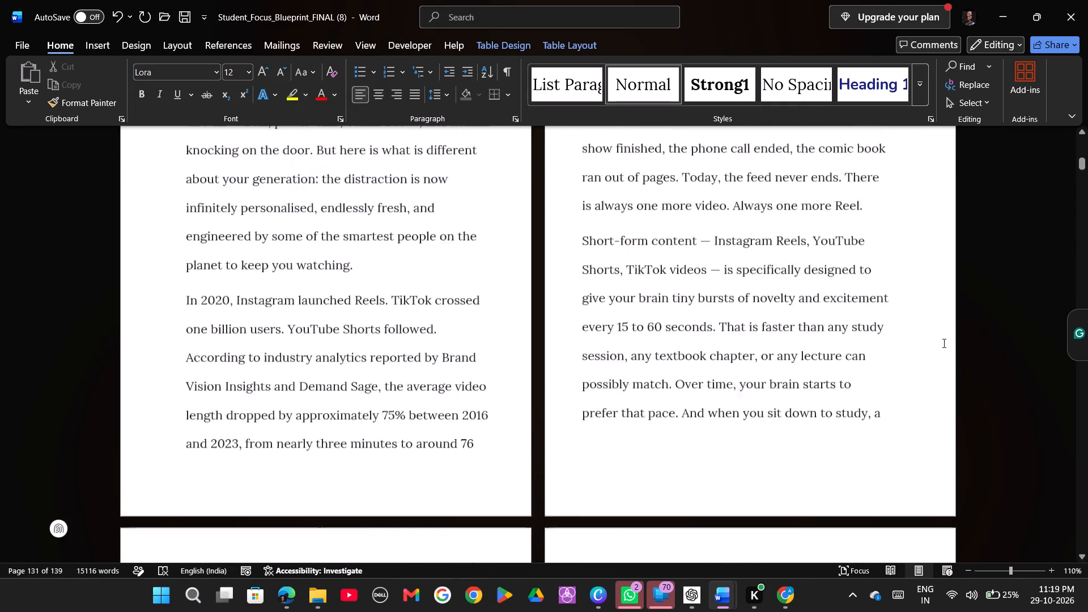
scroll(943, 343, "down", 3)
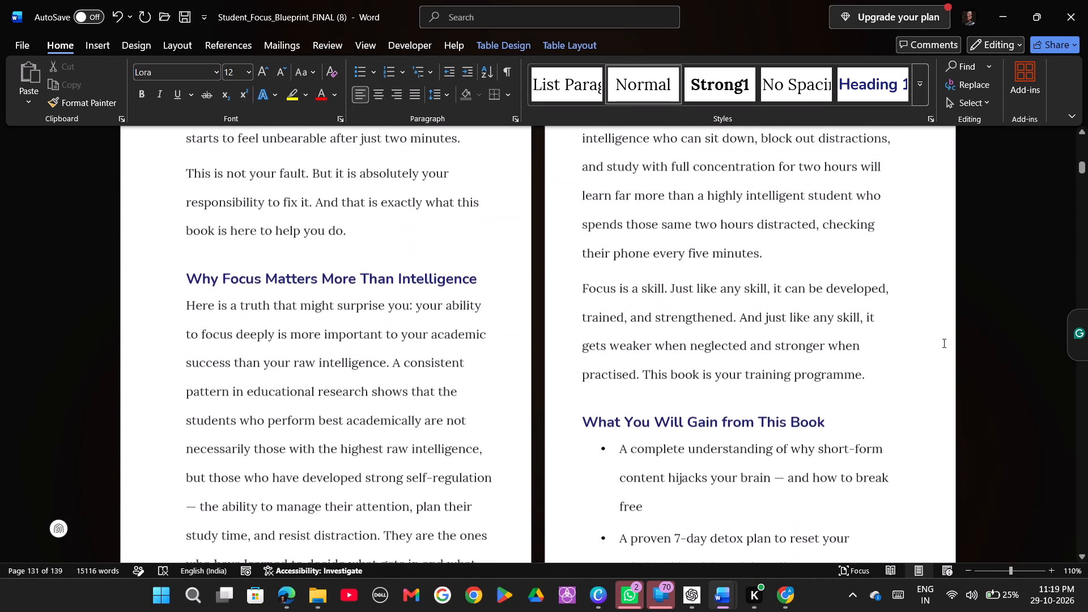
scroll(943, 343, "down", 2)
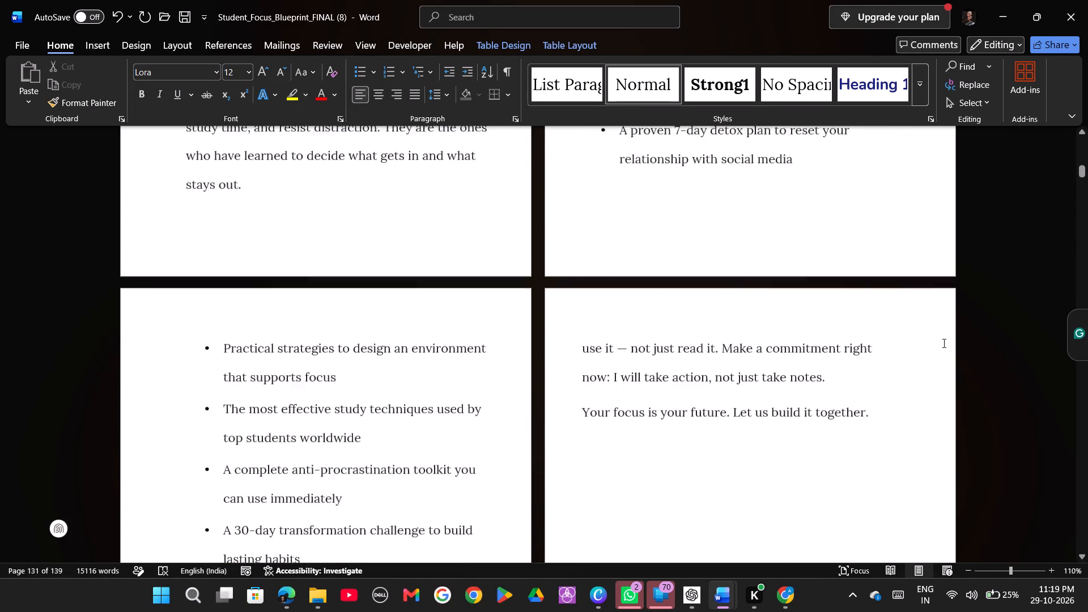
scroll(943, 343, "down", 4)
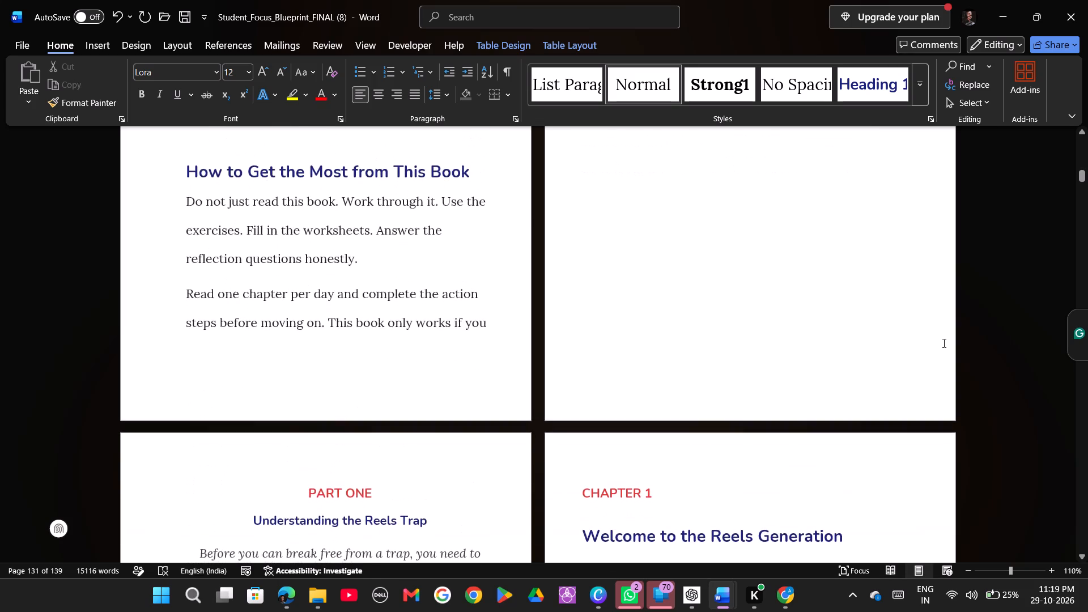
scroll(943, 343, "down", 3)
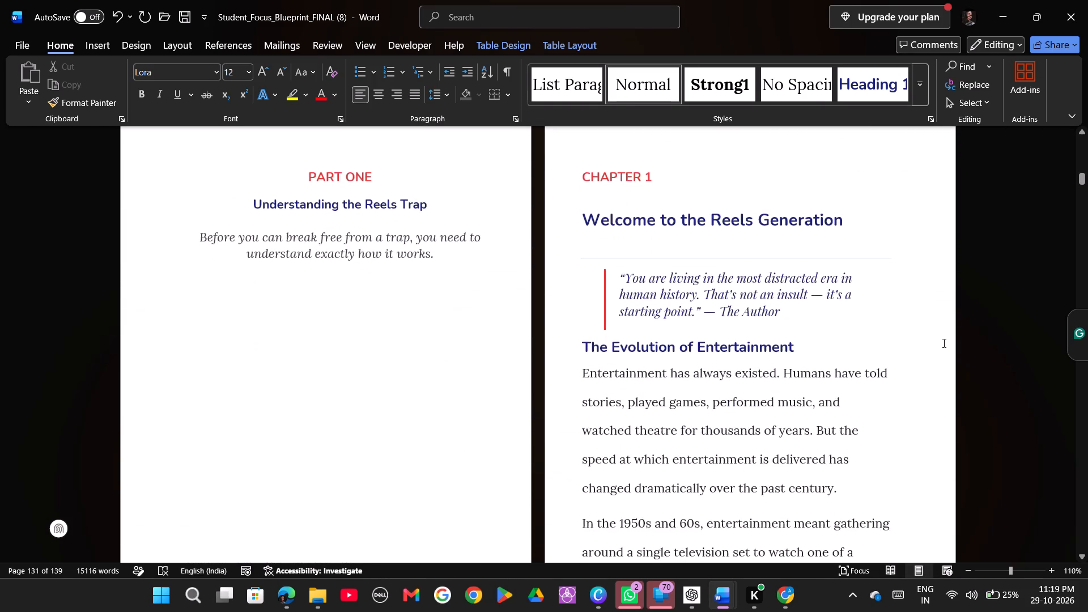
Review the layout of Chapter 1 and Chapter 2 up to the How Hooked Are You? self-assessment quiz.
scroll(943, 343, "down", 5)
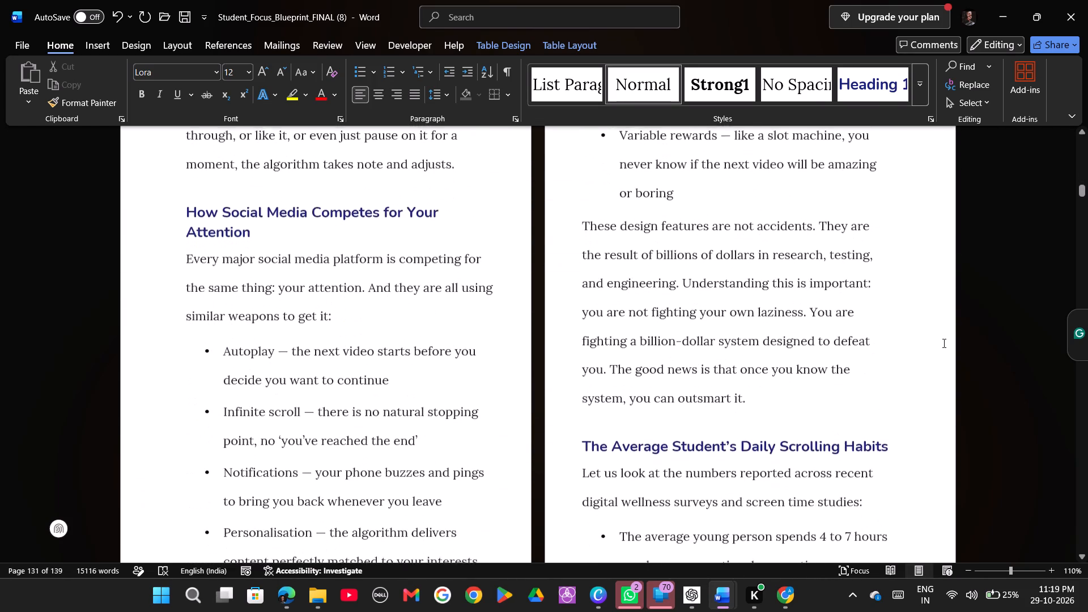
scroll(943, 343, "down", 3)
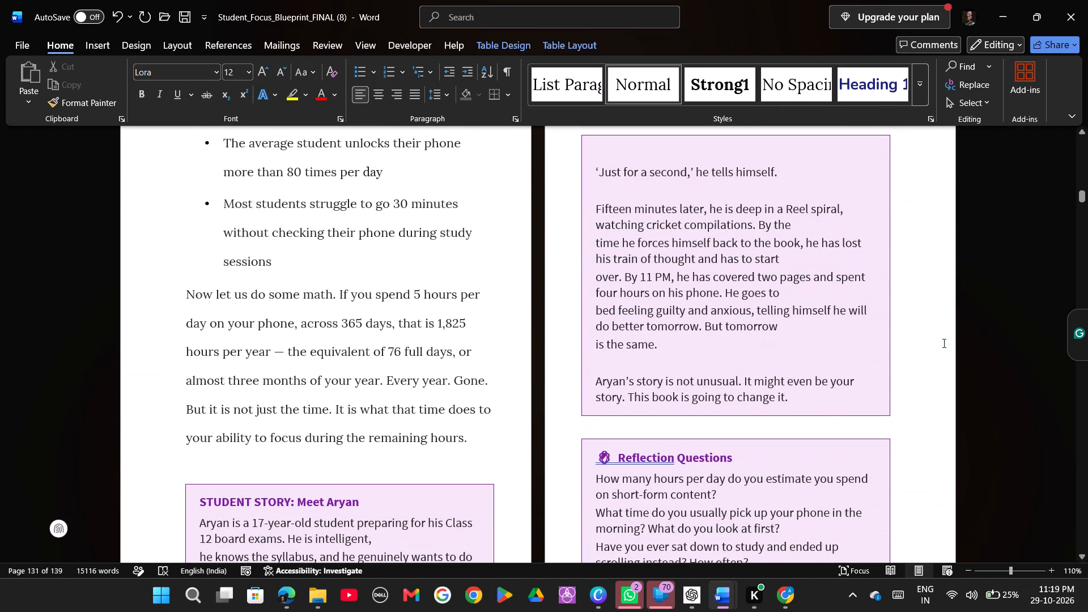
scroll(943, 343, "down", 1)
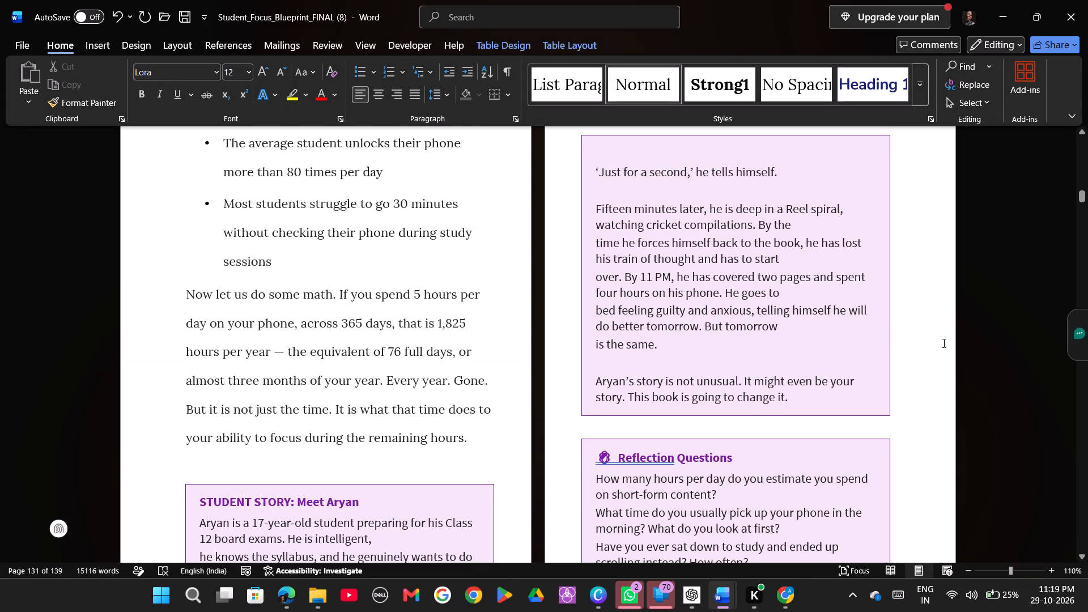
scroll(943, 343, "down", 3)
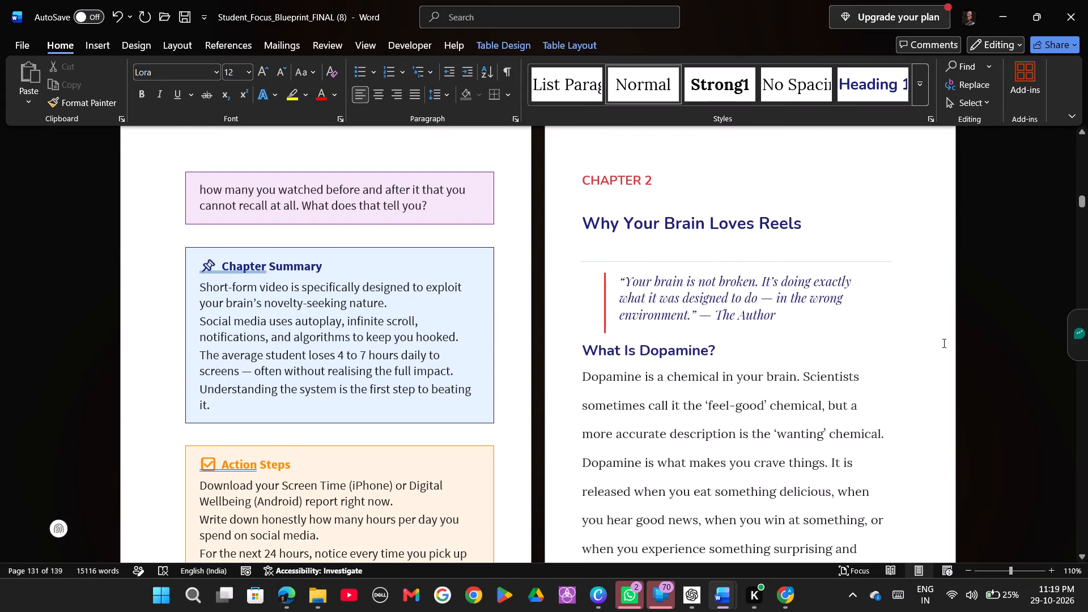
scroll(943, 343, "down", 4)
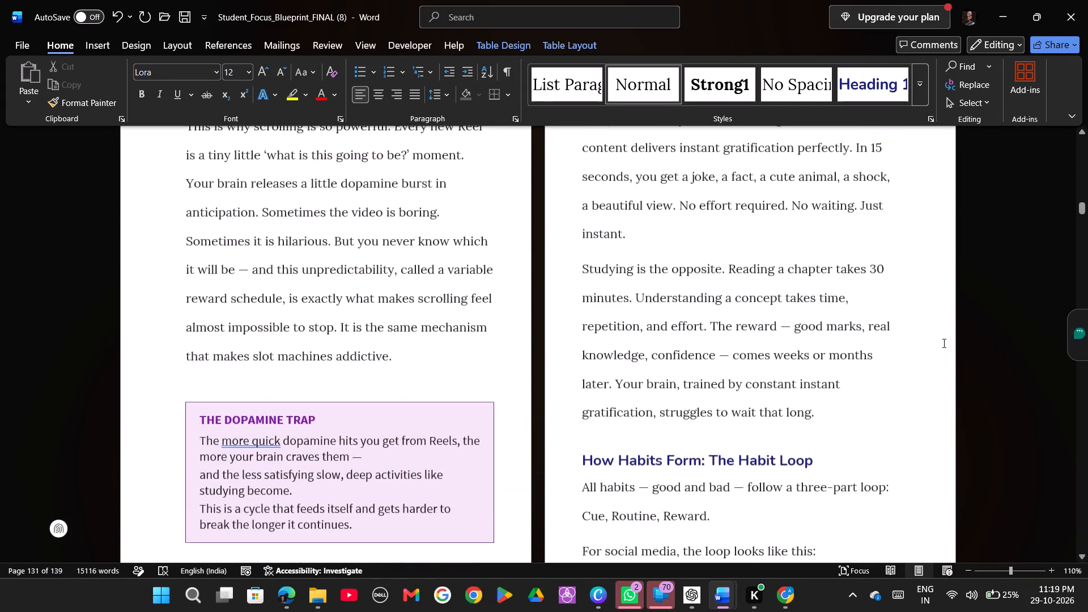
scroll(943, 343, "down", 6)
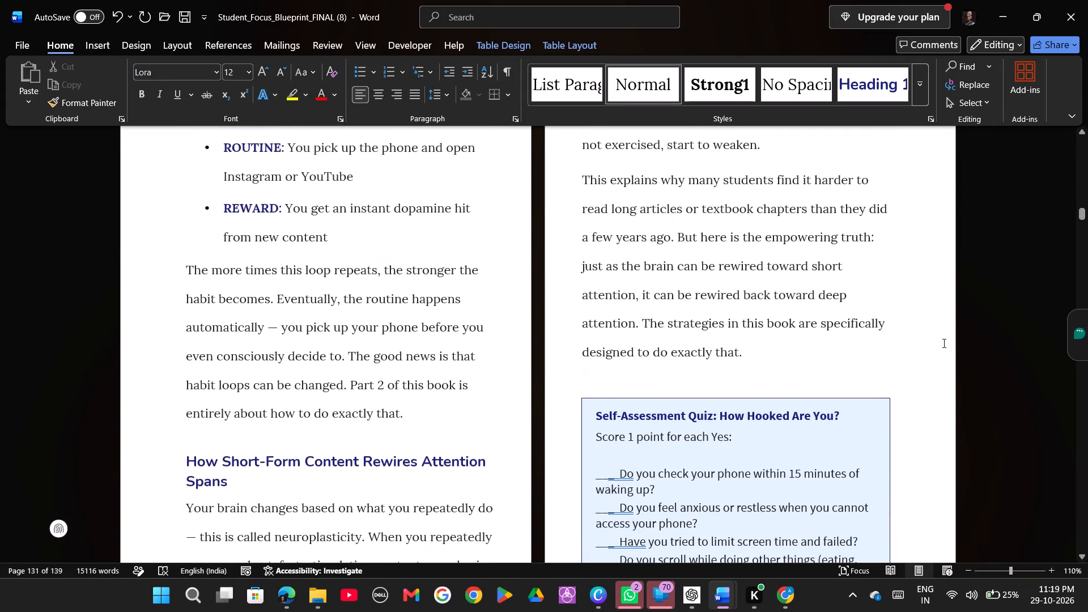
scroll(943, 343, "down", 1)
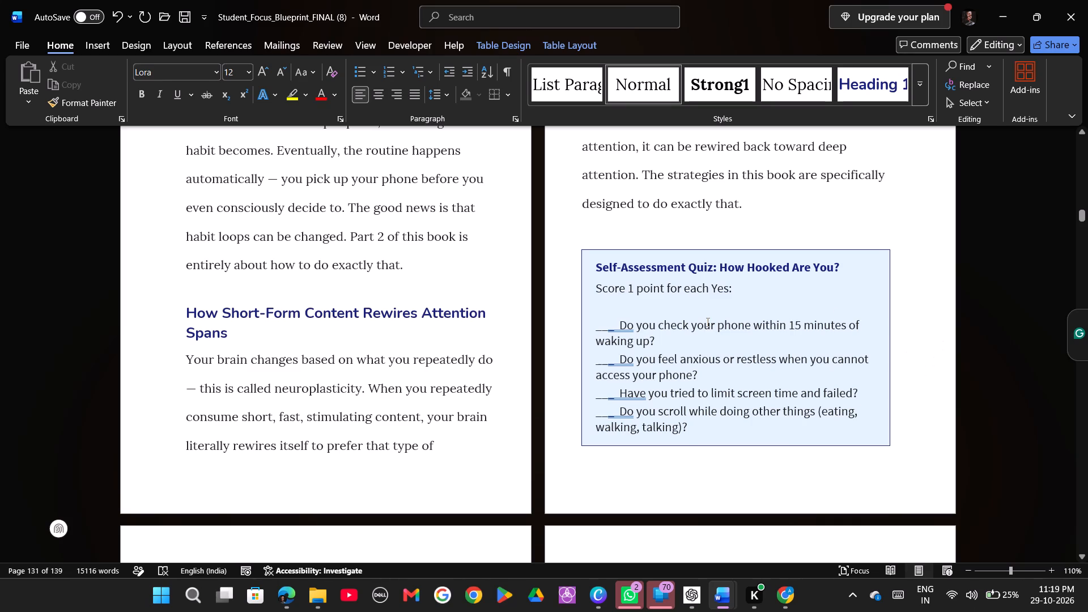
Examine the answer blanks before the questions in the How Hooked Are You? quiz close up.
left_click(633, 330)
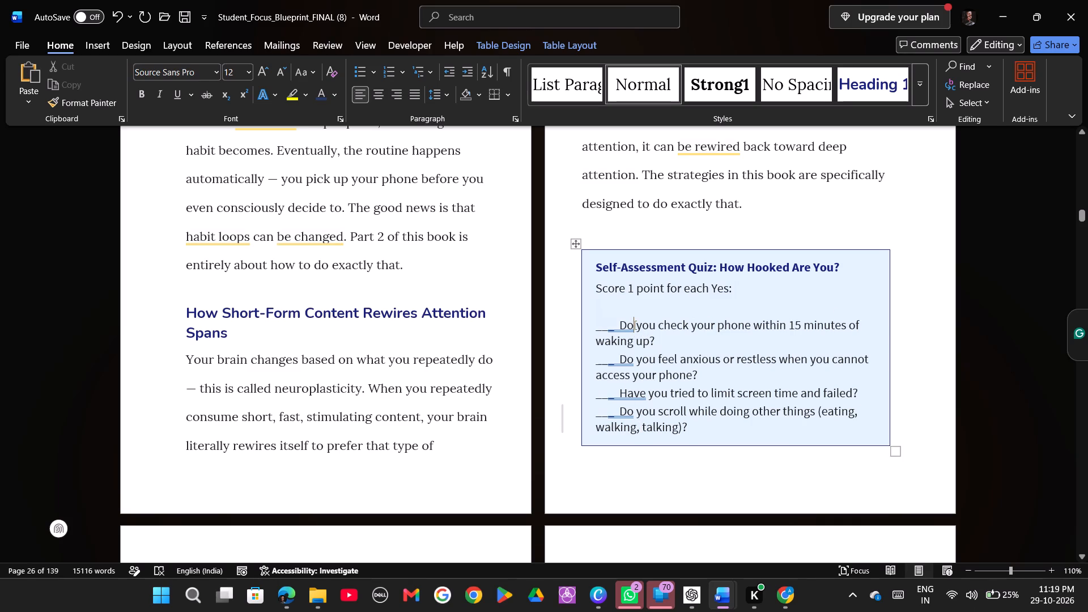
scroll(629, 329, "up", 12, "ctrl")
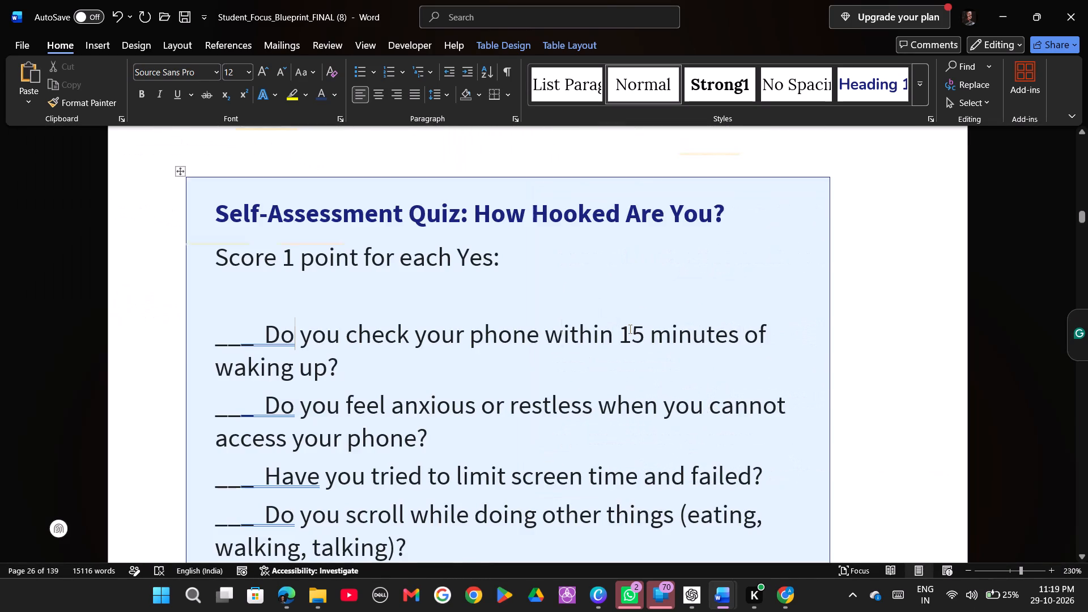
scroll(629, 329, "up", 5, "ctrl")
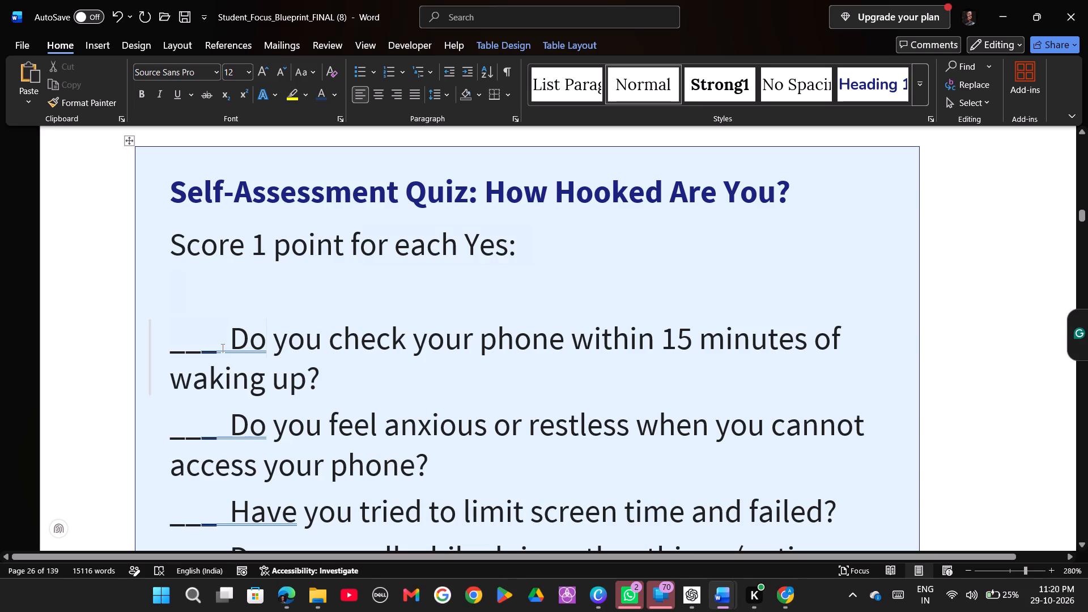
scroll(222, 348, "down", 8, "ctrl")
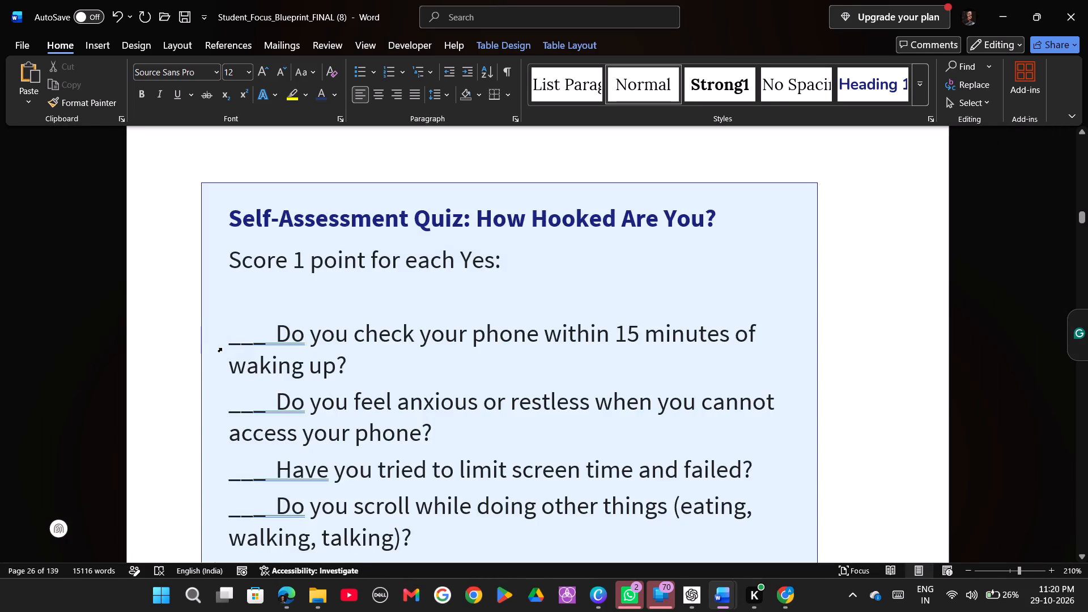
scroll(222, 348, "down", 10, "ctrl")
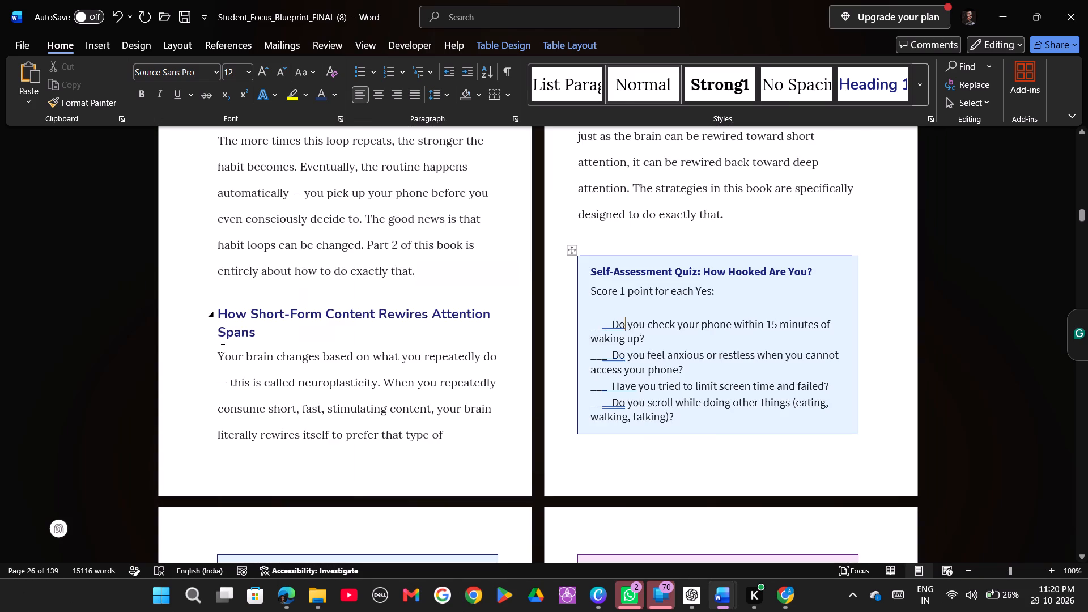
Review the layout from the rest of the Chapter 2 quiz through Chapter 3 to the Real Cost Calculator box.
scroll(222, 348, "down", 4)
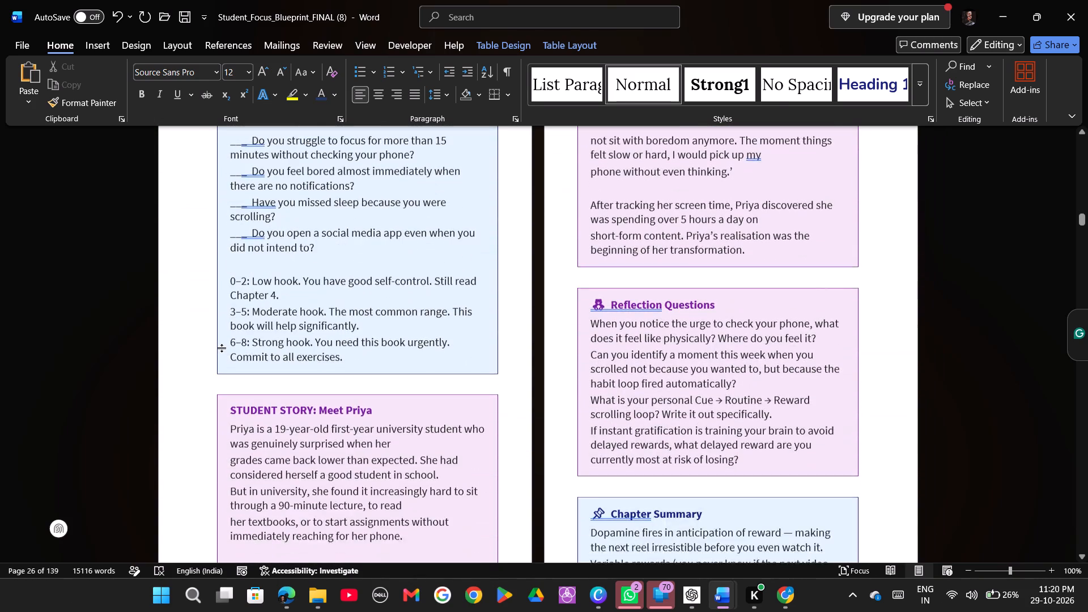
scroll(222, 348, "down", 3)
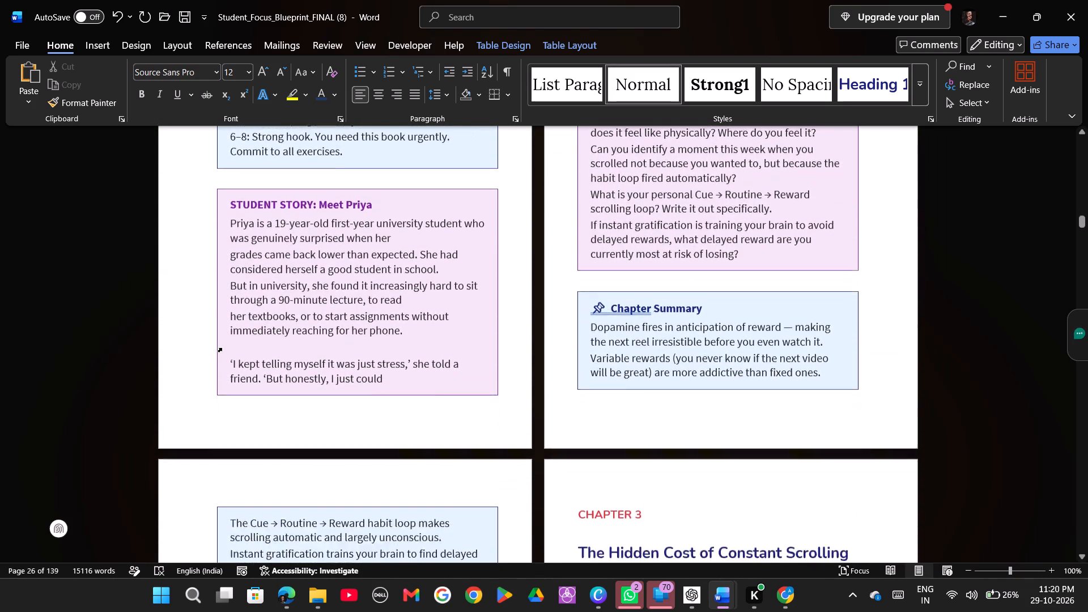
scroll(222, 348, "down", 4)
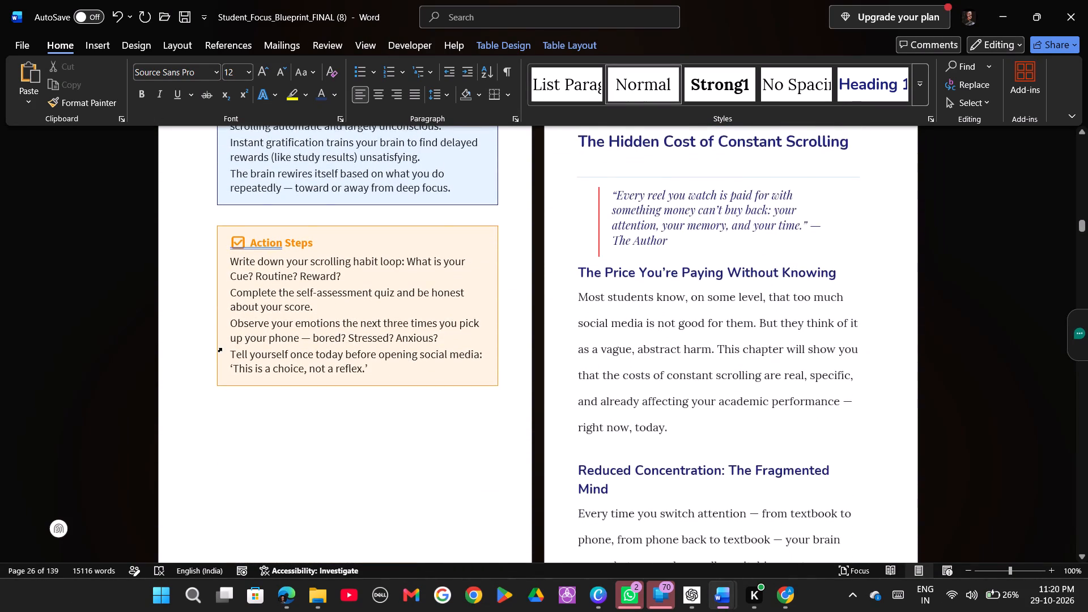
scroll(222, 348, "down", 2)
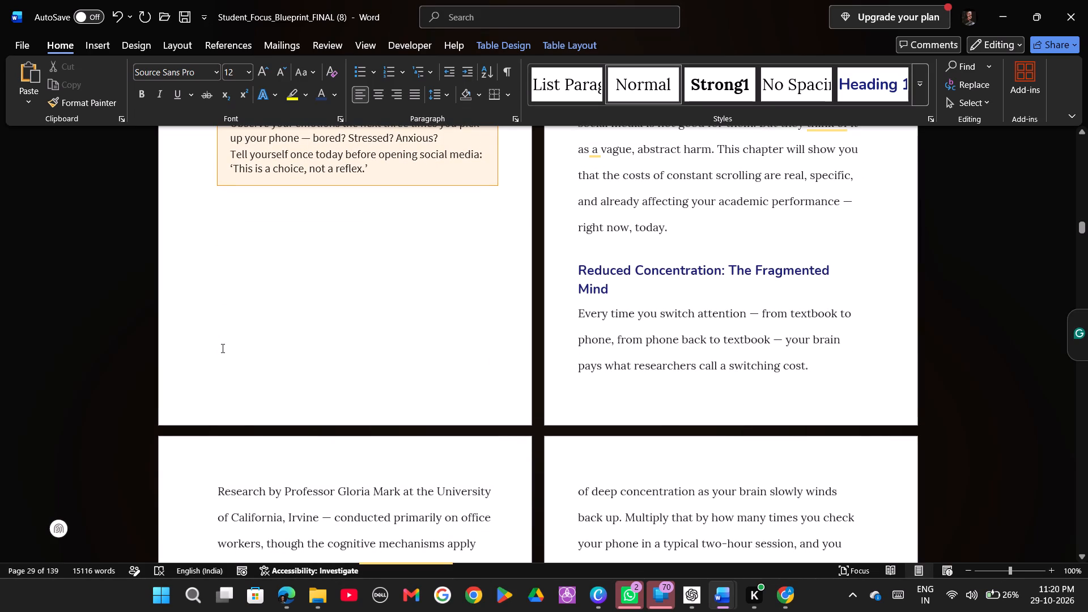
scroll(222, 348, "down", 2)
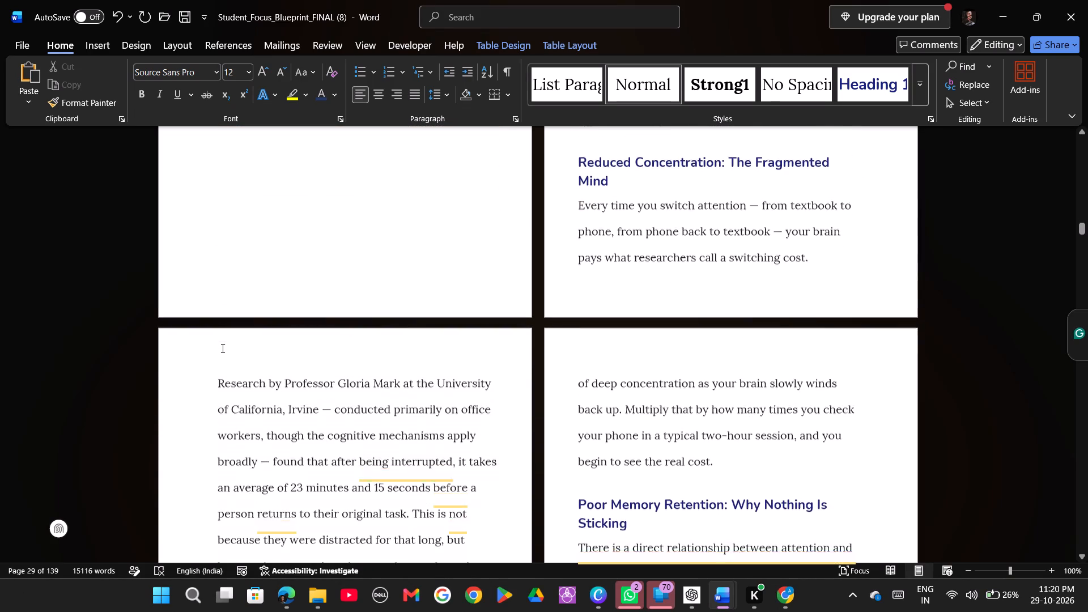
scroll(222, 348, "down", 5)
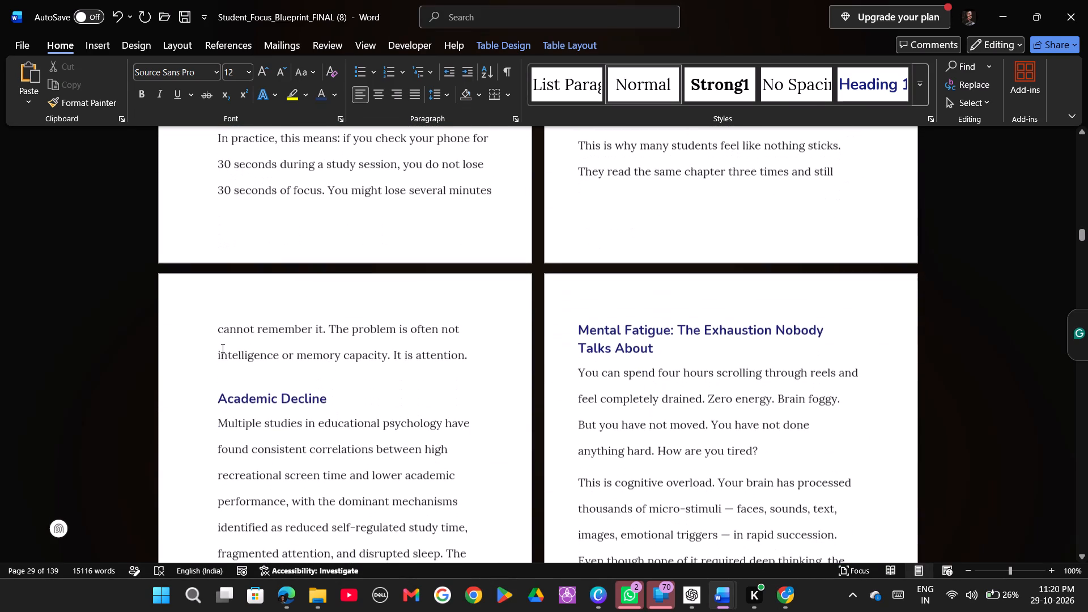
scroll(222, 348, "down", 1)
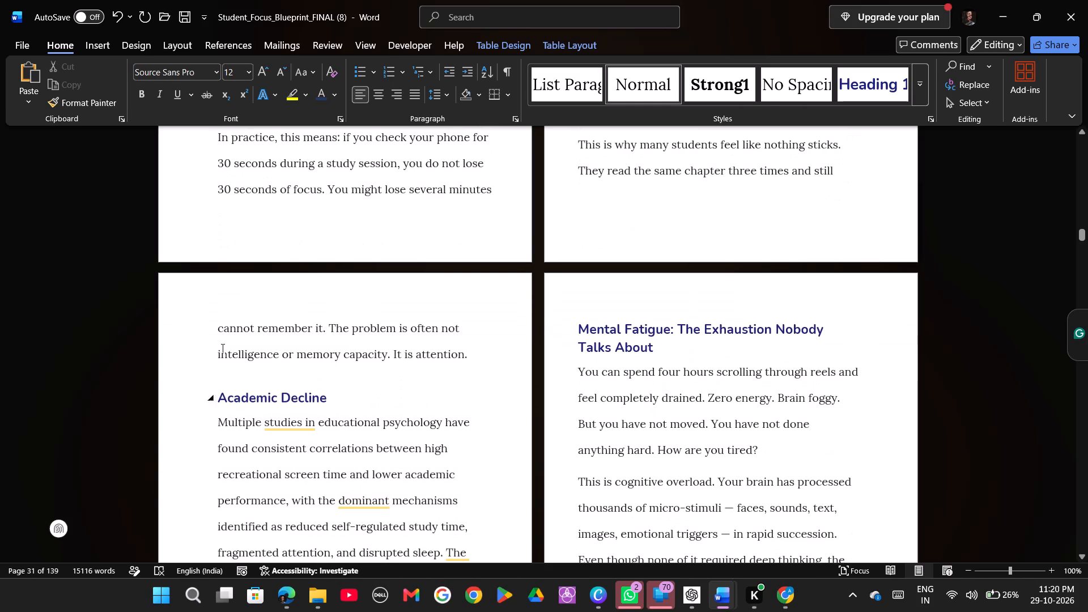
scroll(222, 348, "down", 4)
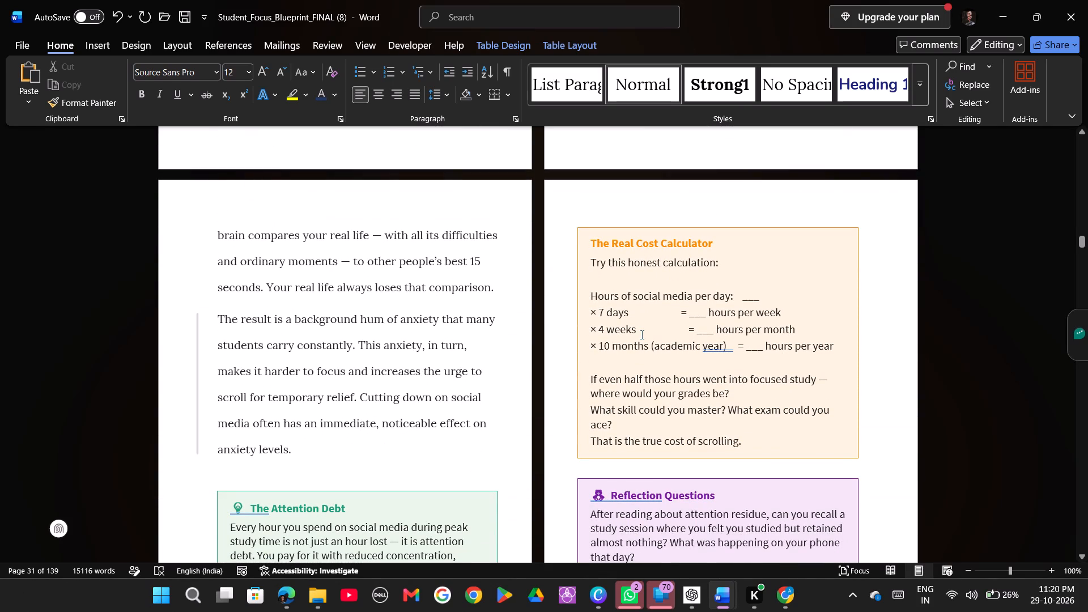
Remove the extra spaces between "× 7 days" and "= ___ hours per week" in the Real Cost Calculator box.
left_click(673, 313)
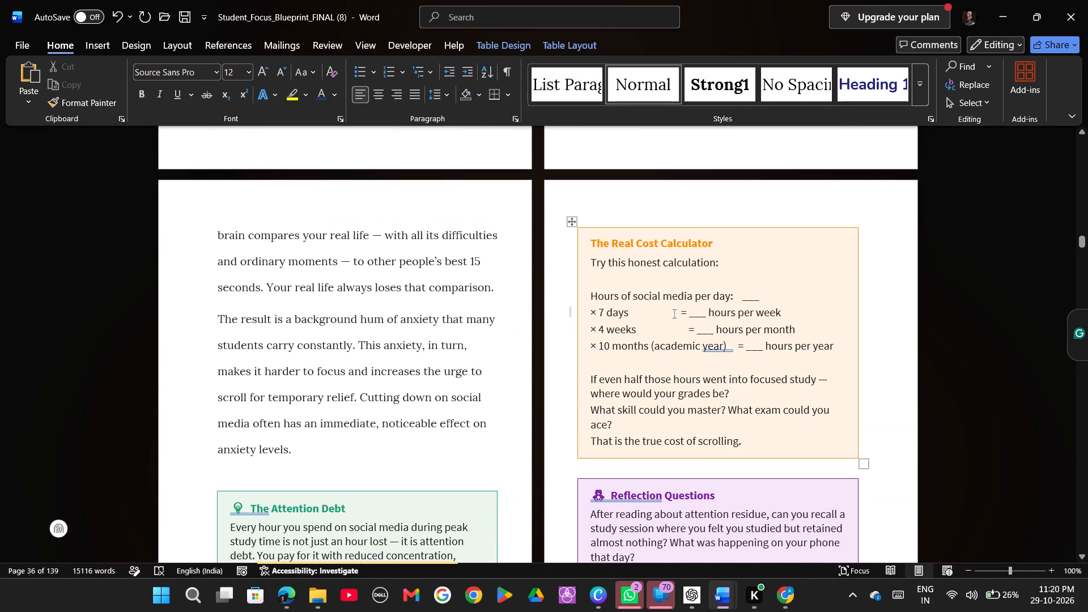
key("Right")
key("BackSpace")
key("BackSpace")
key("BackSpace")
key("BackSpace")
key("BackSpace")
key("BackSpace")
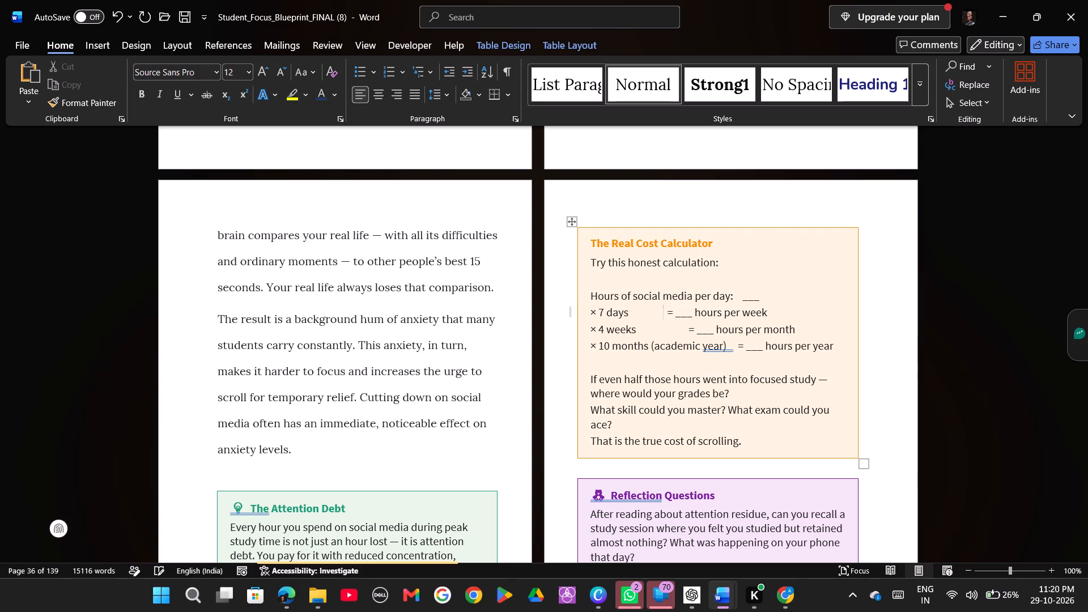
key("BackSpace")
key("BackSpace")
key("BackSpace")
key("BackSpace")
key("BackSpace")
key("BackSpace")
key("BackSpace")
key("BackSpace")
key("BackSpace")
key("BackSpace")
key("BackSpace")
key("BackSpace")
key("BackSpace")
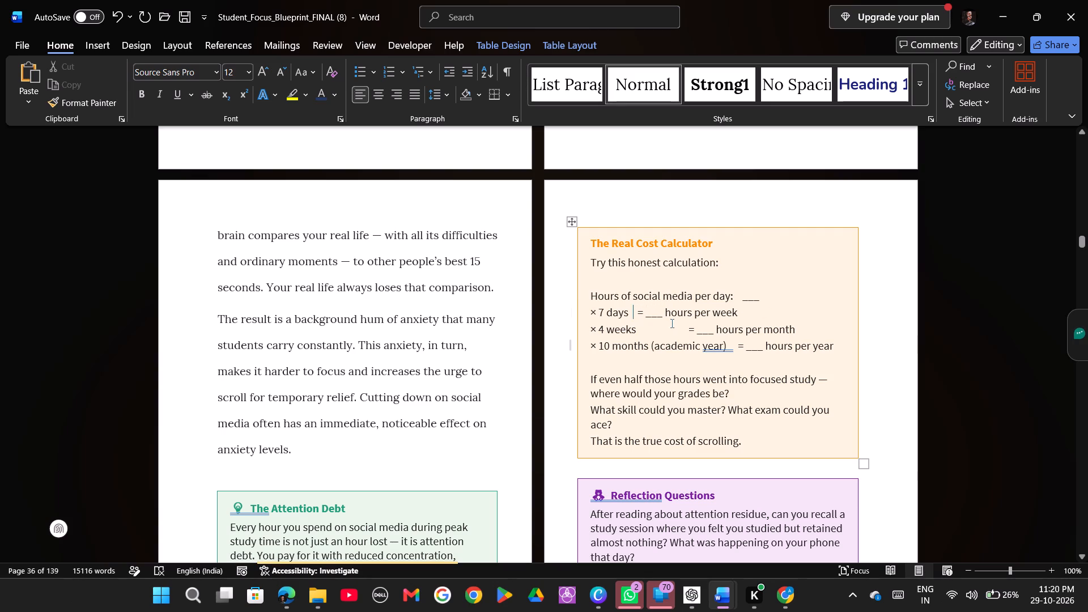
Close the wide gap between "× 4 weeks" and "= ___ hours per month" in the Real Cost Calculator box.
left_click(686, 331)
key("BackSpace")
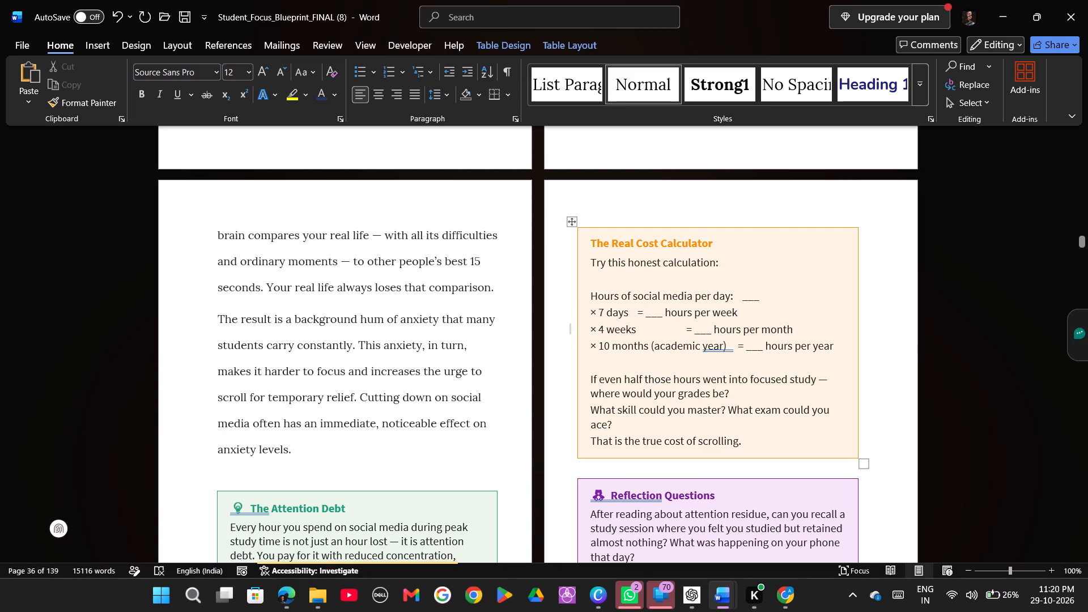
key("BackSpace")
key("BackSpace")
key("BackSpace")
key("BackSpace")
key("BackSpace")
key("BackSpace")
key("BackSpace")
key("BackSpace")
key("BackSpace")
key("BackSpace")
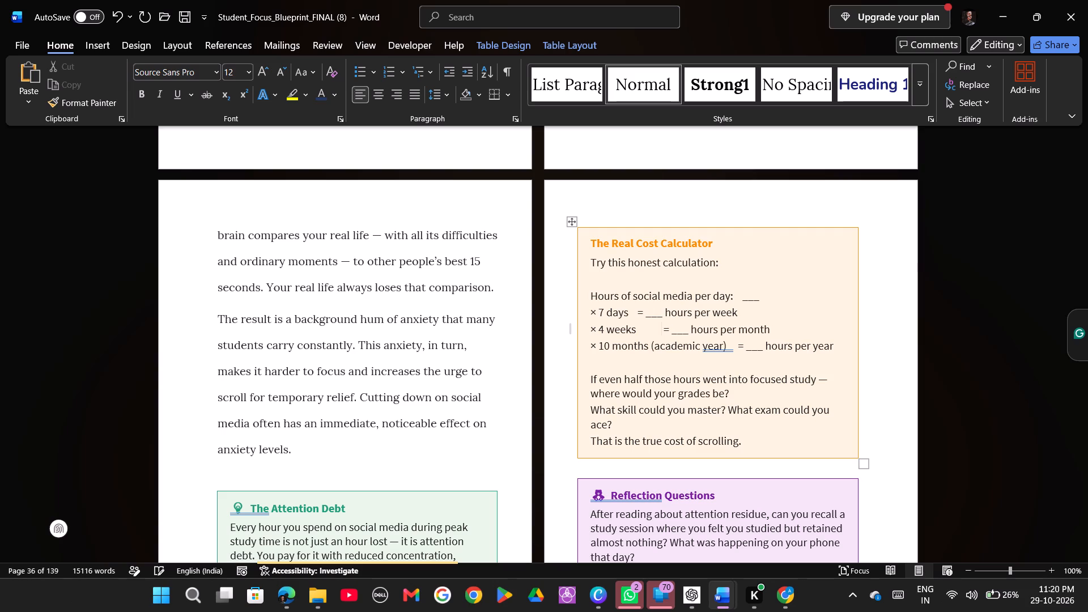
key("BackSpace")
key("BackSpace")
key("BackSpace")
key("BackSpace")
key("BackSpace")
key("BackSpace")
key("BackSpace")
key("BackSpace")
key("BackSpace")
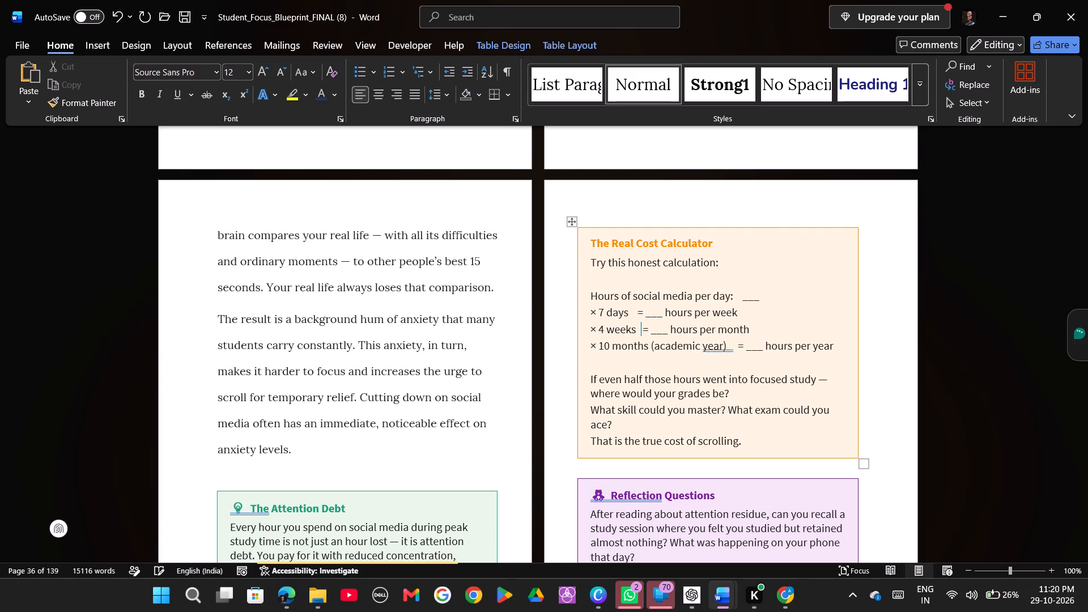
Review the layout from the Real Cost Calculator box through Part Two and Chapter 4 to the opening of Chapter 5.
left_click(738, 299)
scroll(738, 299, "down", 1)
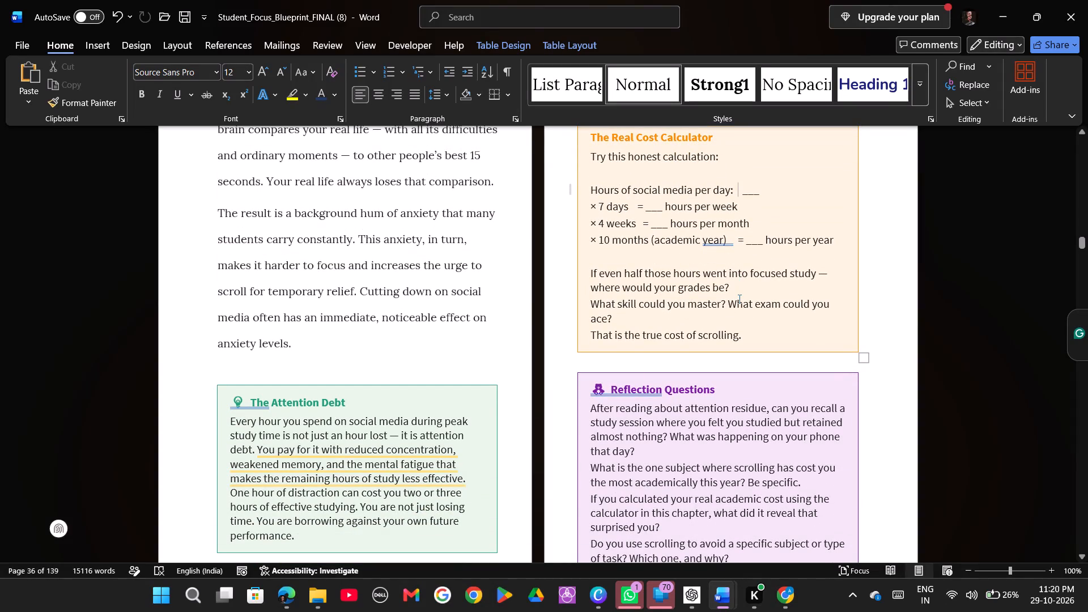
scroll(566, 308, "down", 1)
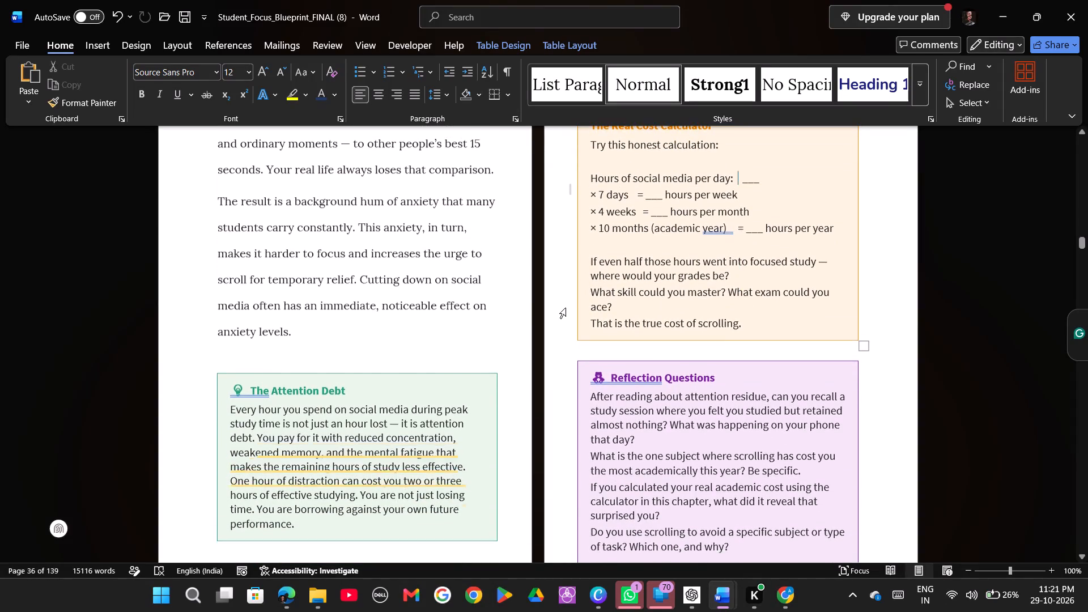
scroll(566, 308, "down", 1)
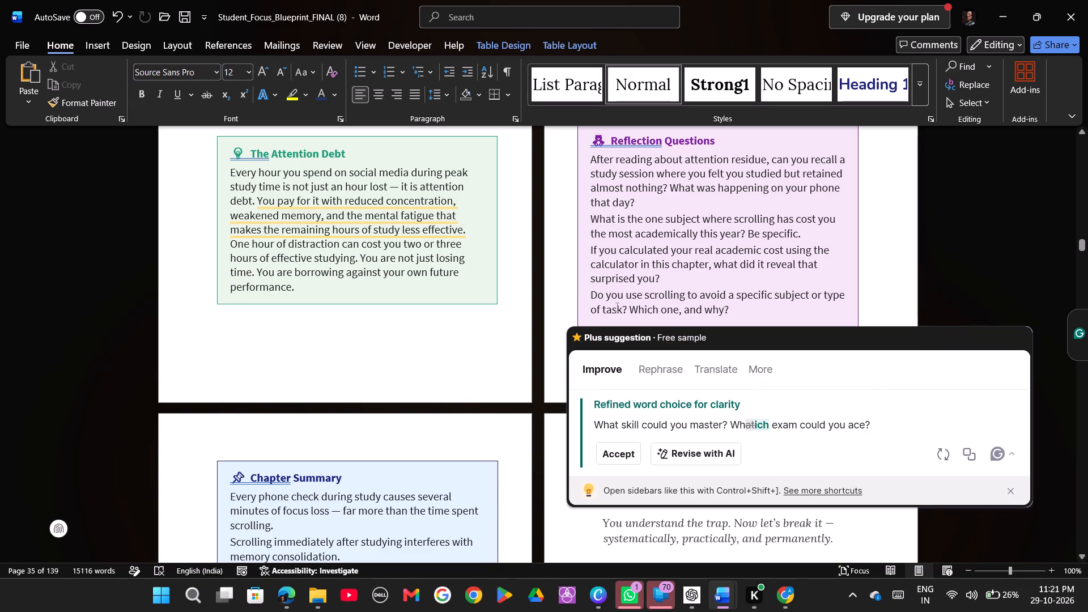
scroll(856, 278, "down", 2)
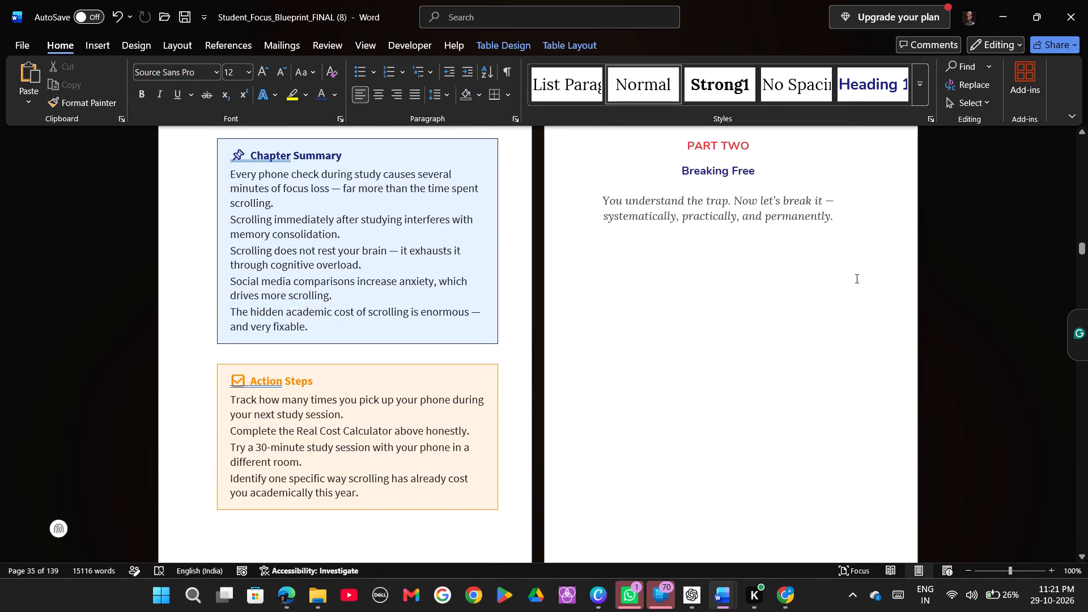
scroll(856, 278, "down", 5)
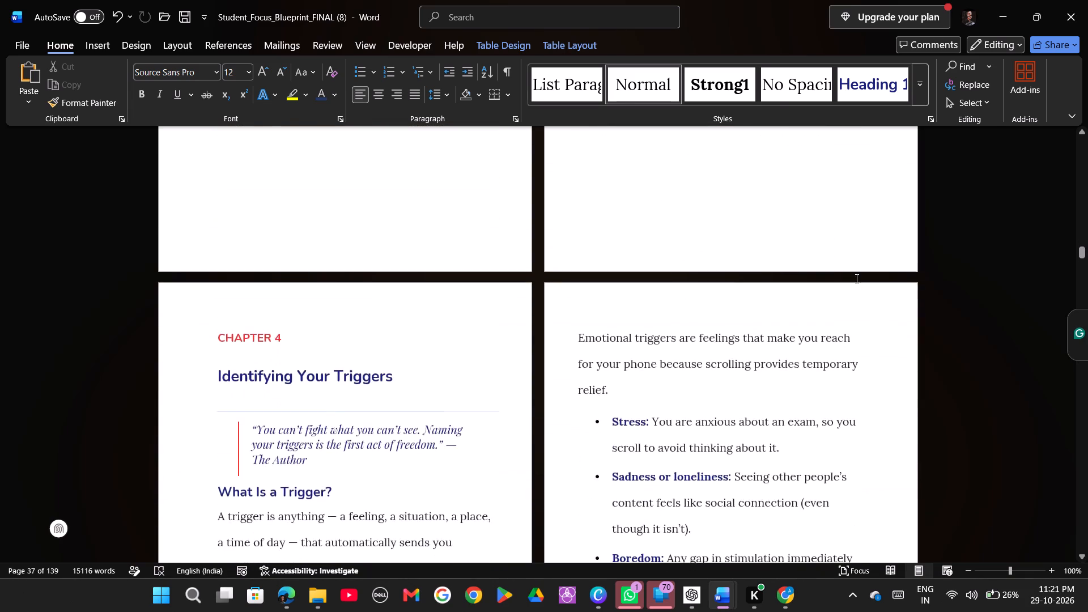
scroll(856, 278, "down", 8)
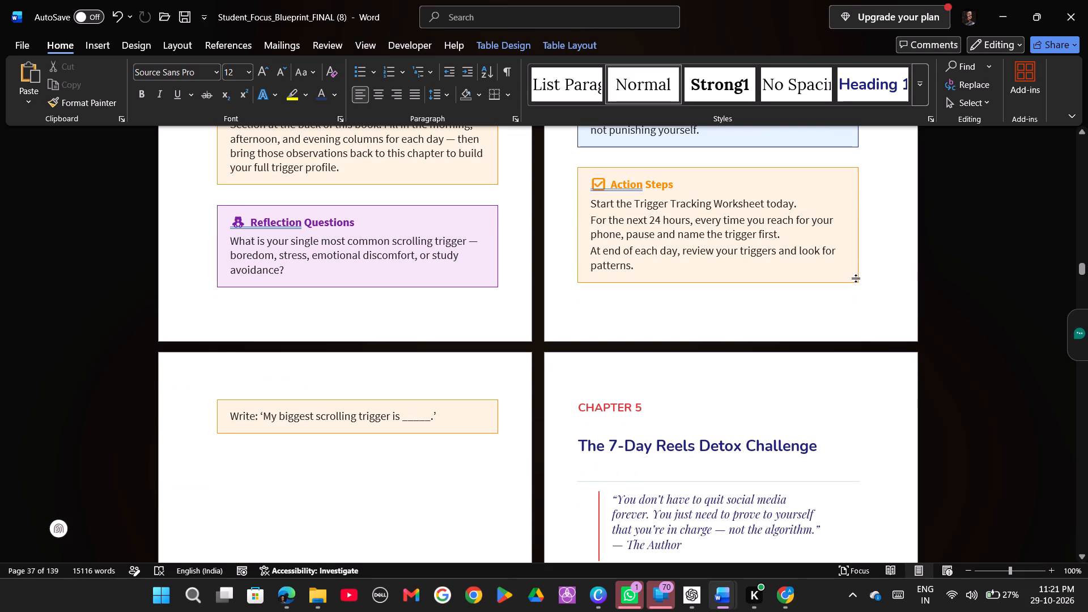
scroll(856, 278, "down", 4)
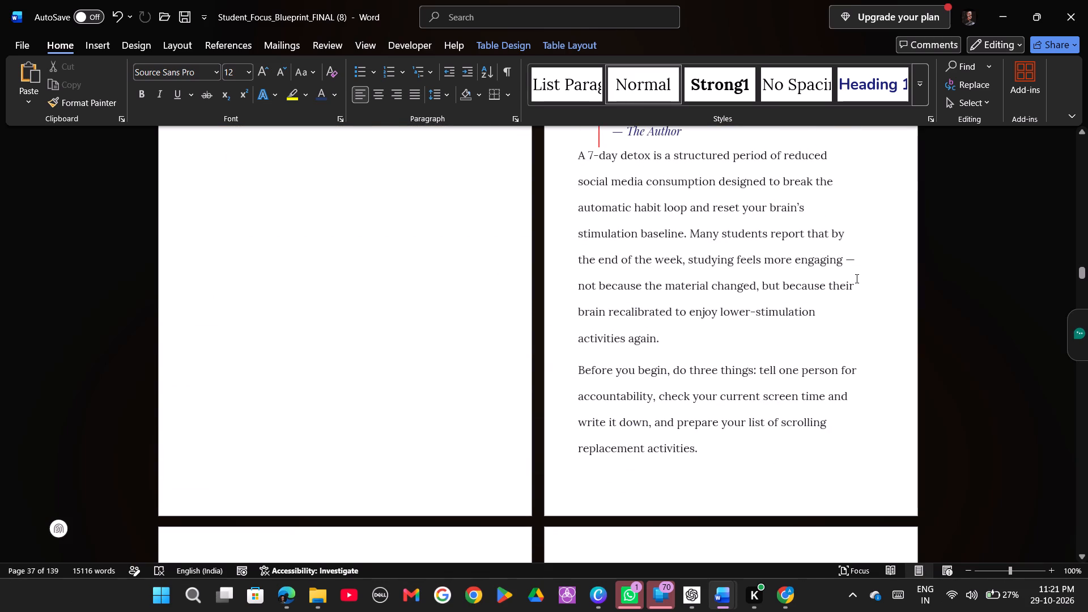
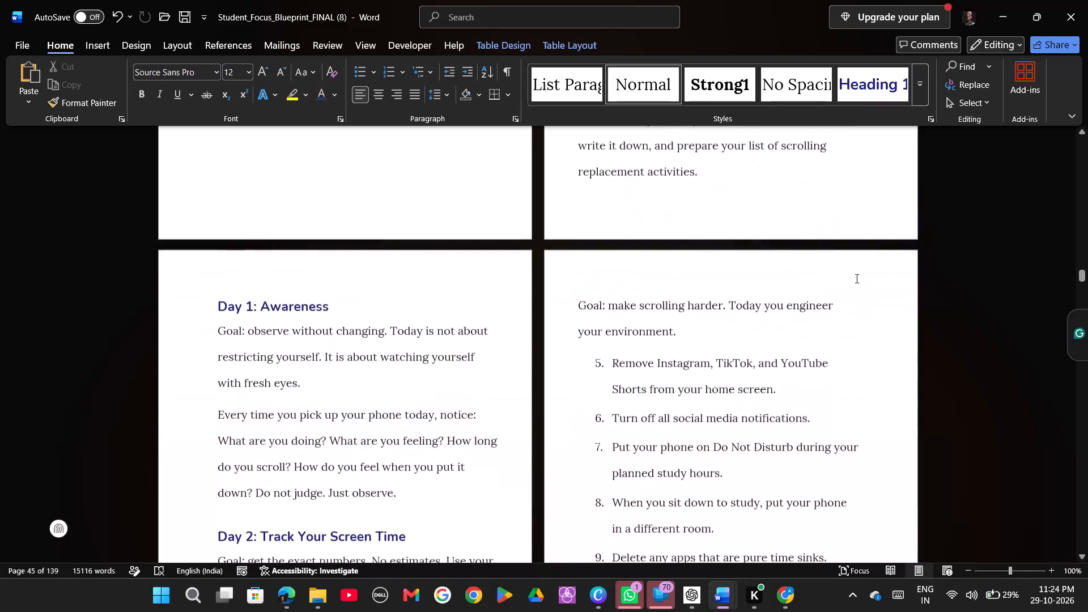
Review the pages from the 7-Day Detox section through Chapter 6, checking text and callout-box layout.
scroll(856, 278, "down", 6)
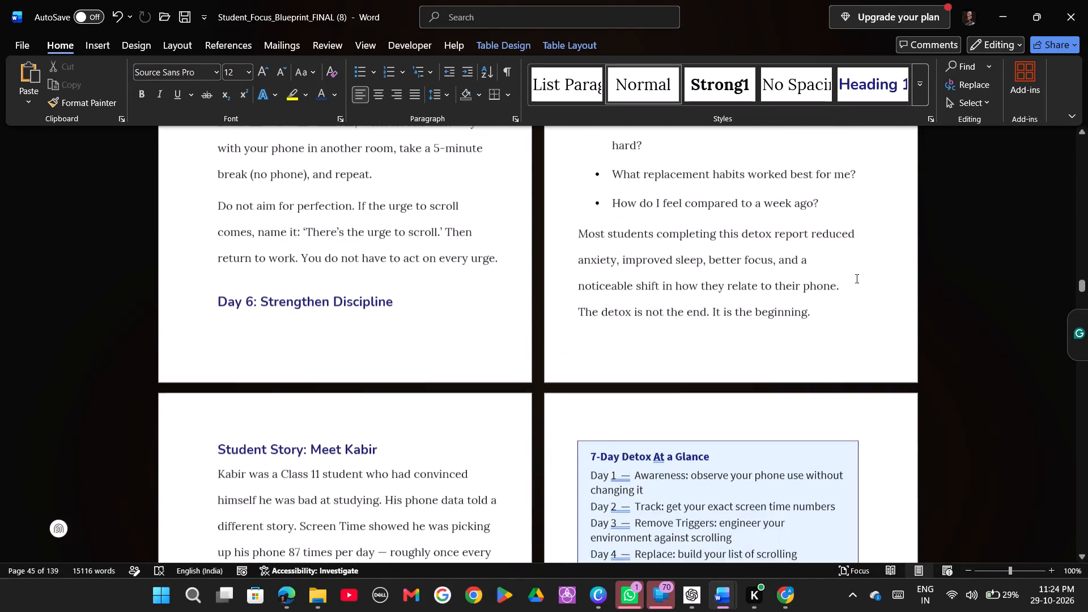
scroll(856, 278, "down", 1)
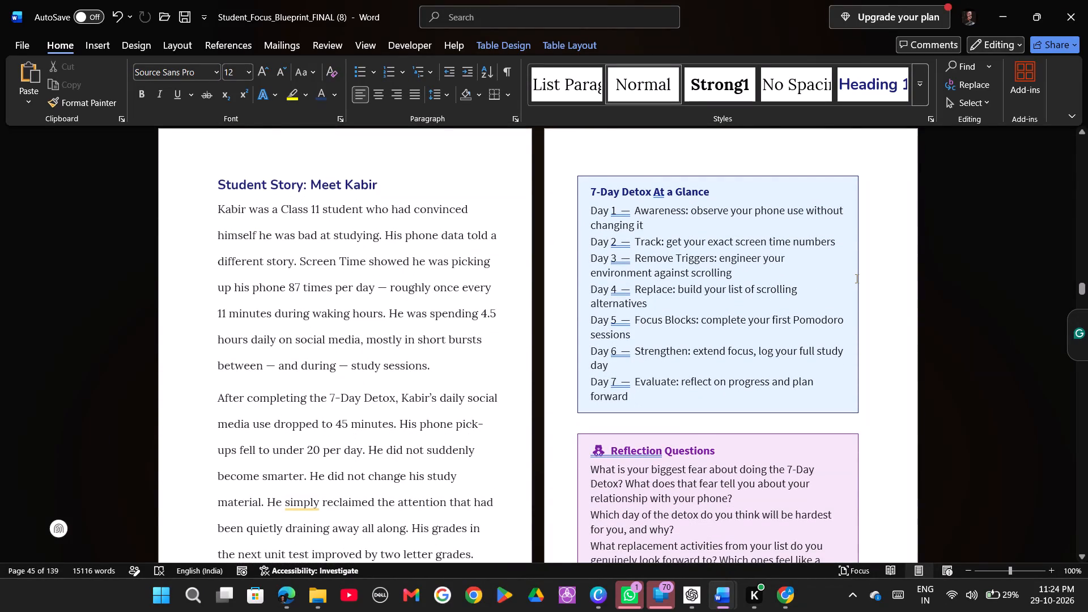
scroll(856, 278, "down", 2)
left_click(856, 278)
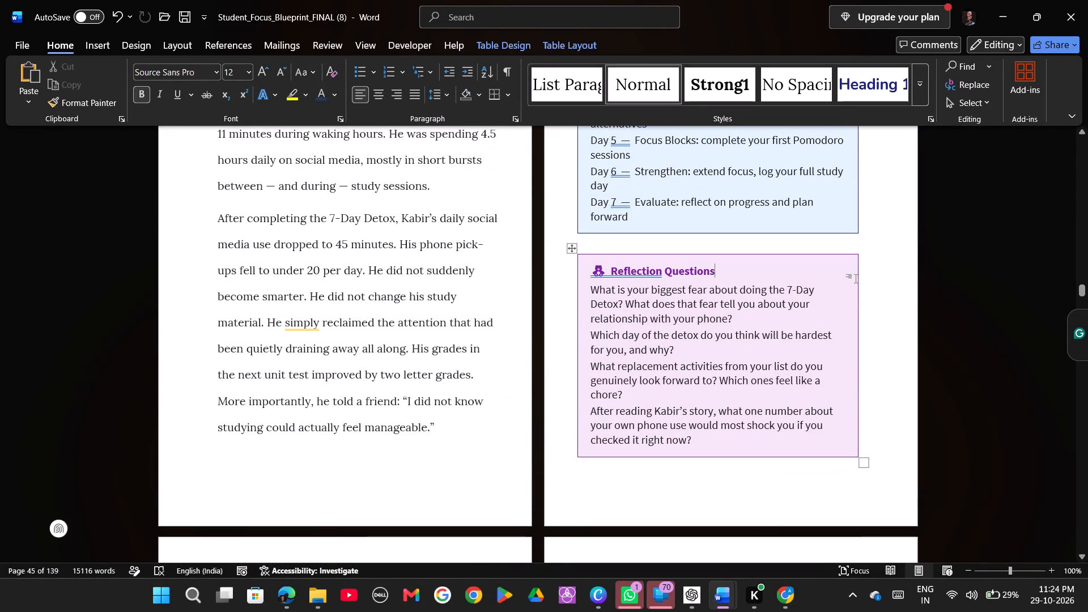
scroll(793, 348, "down", 4)
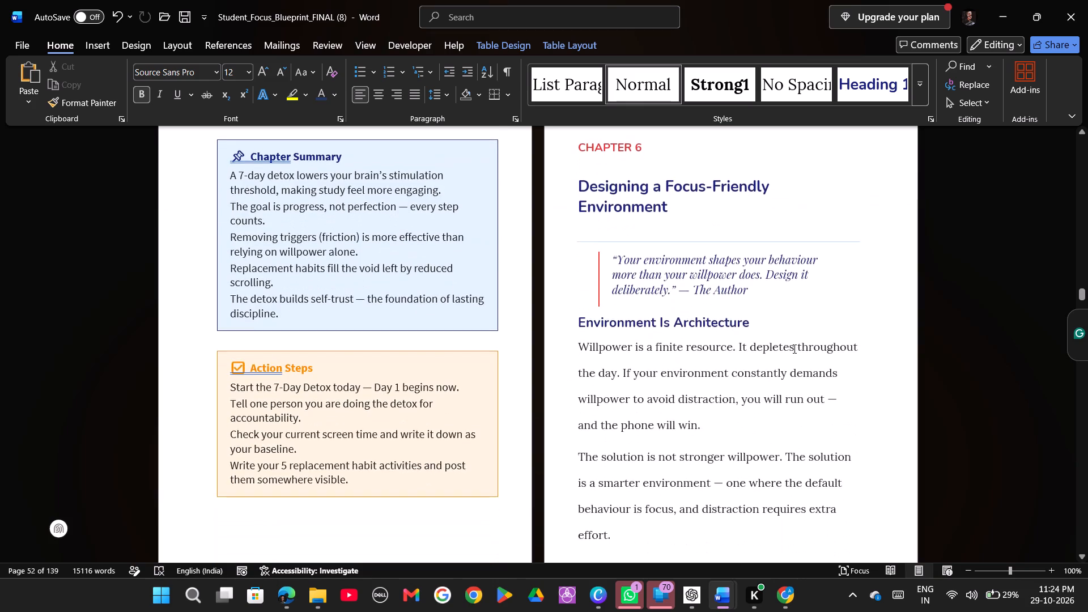
scroll(793, 348, "down", 6)
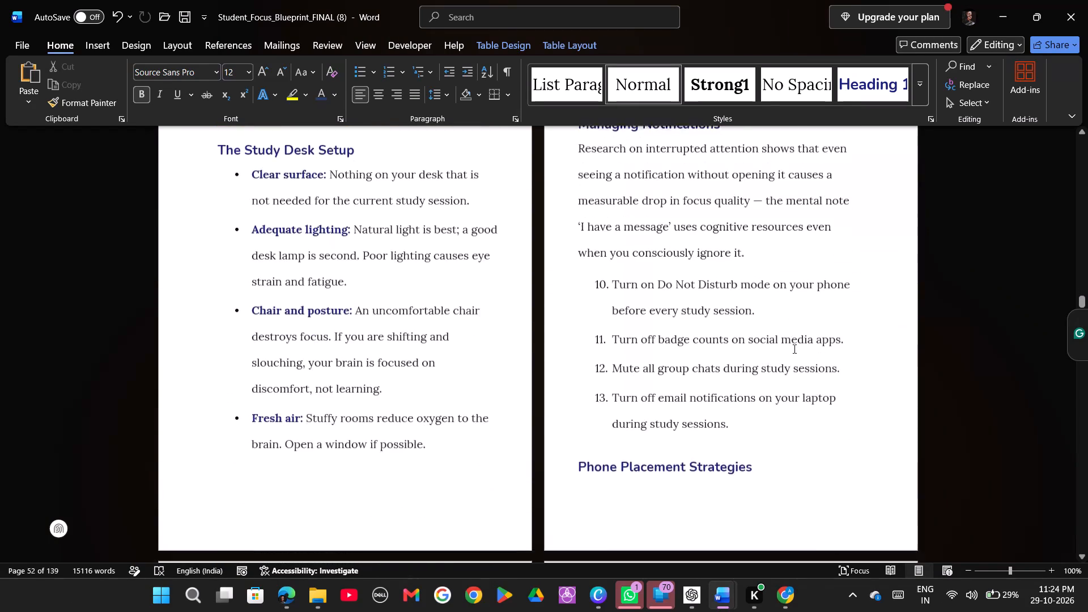
scroll(793, 348, "down", 7)
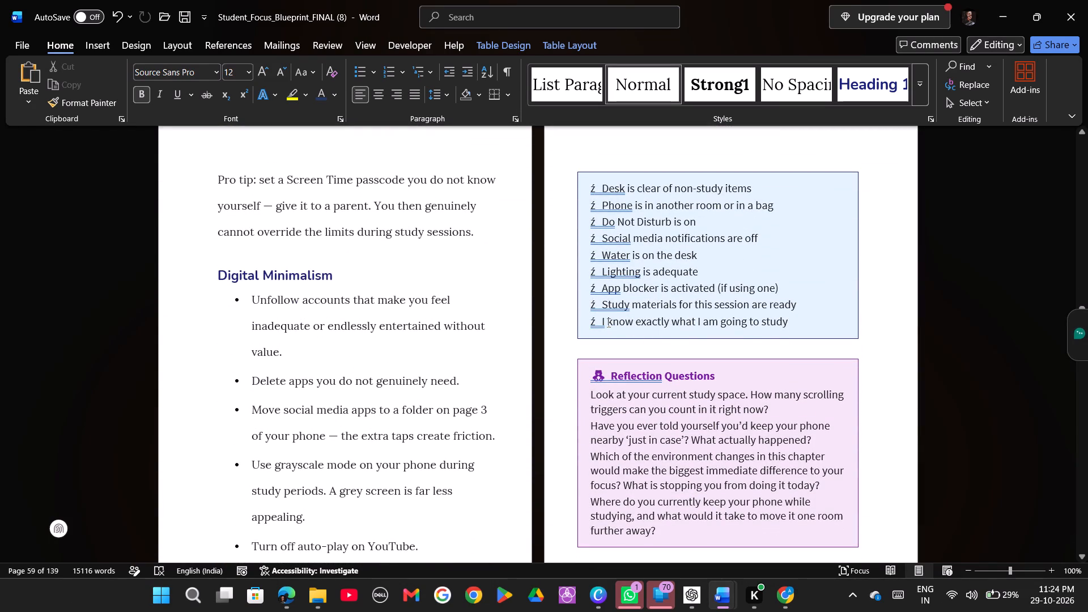
Examine the Digital Minimalism and Focus Environment Checklist pages up close, including the checklist box split across pages.
scroll(607, 322, "up", 8, "ctrl")
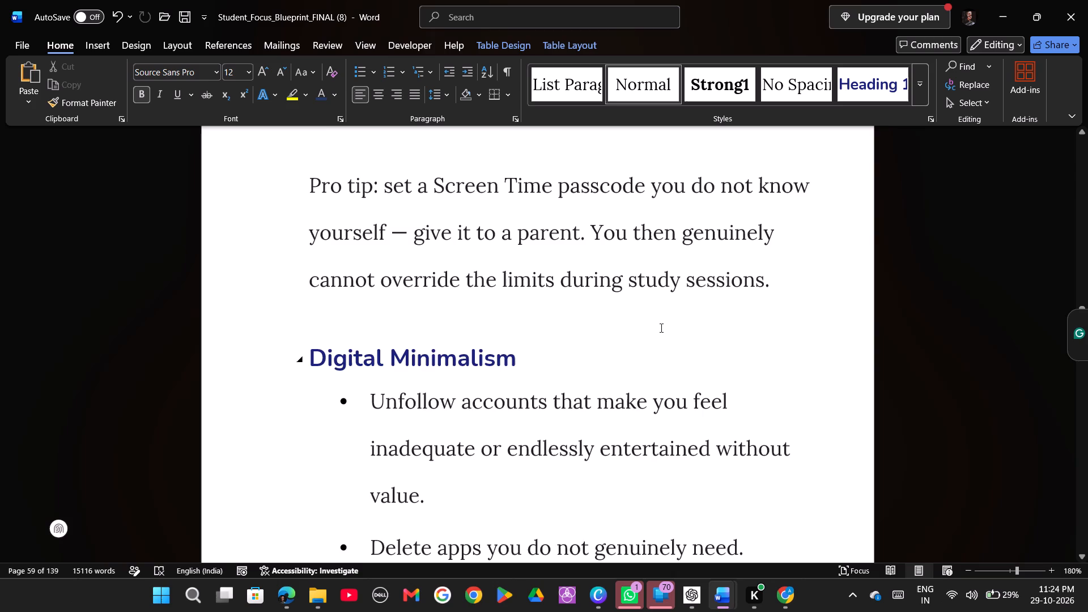
scroll(660, 328, "down", 4)
scroll(660, 328, "up", 1)
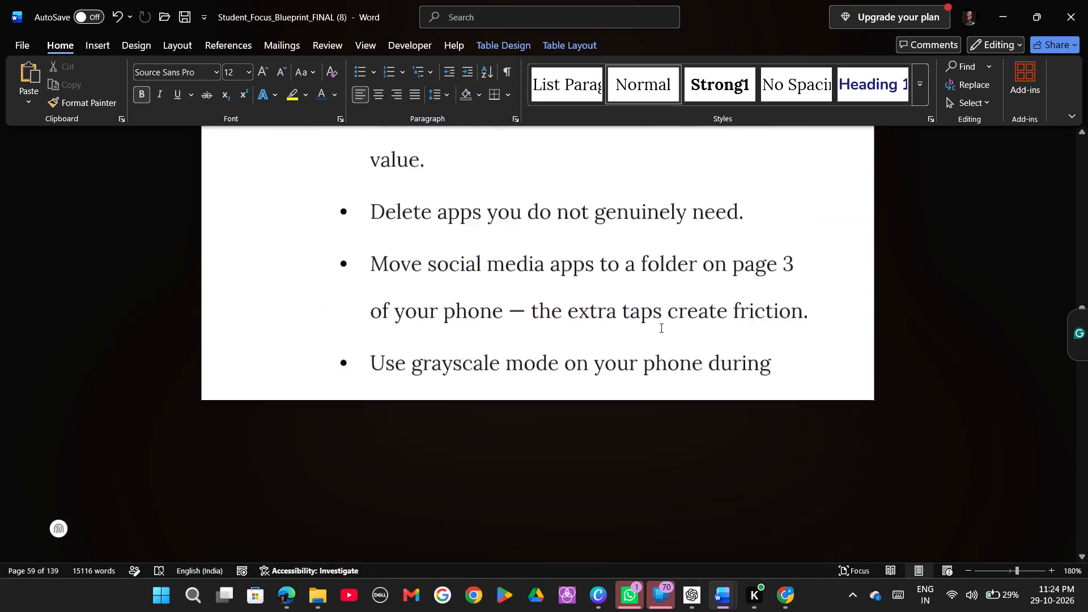
scroll(660, 328, "up", 1)
scroll(660, 328, "down", 4)
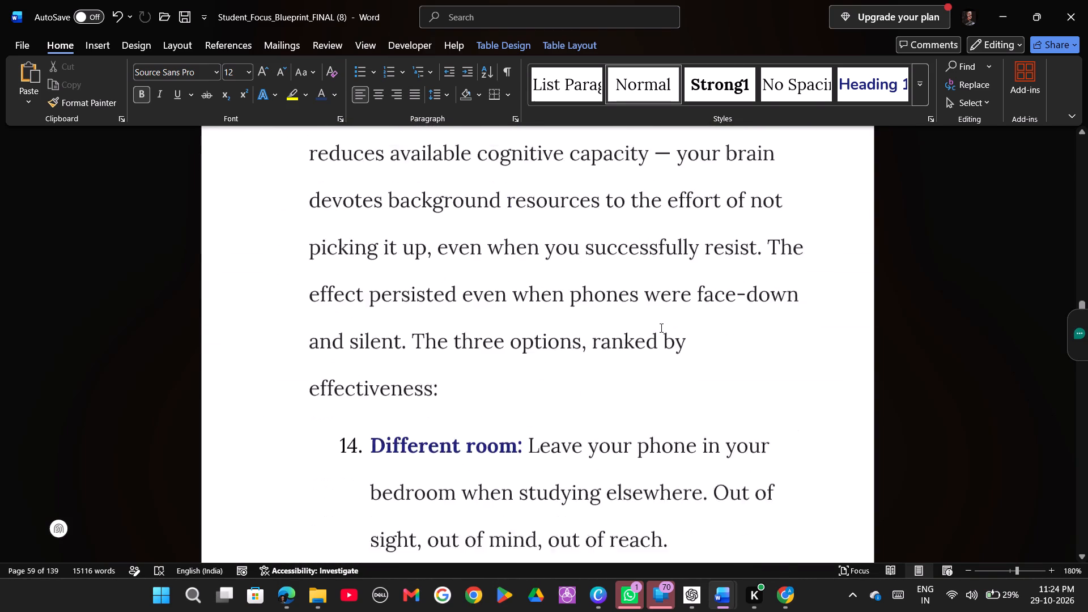
scroll(660, 328, "down", 2)
scroll(660, 328, "down", 4, "ctrl")
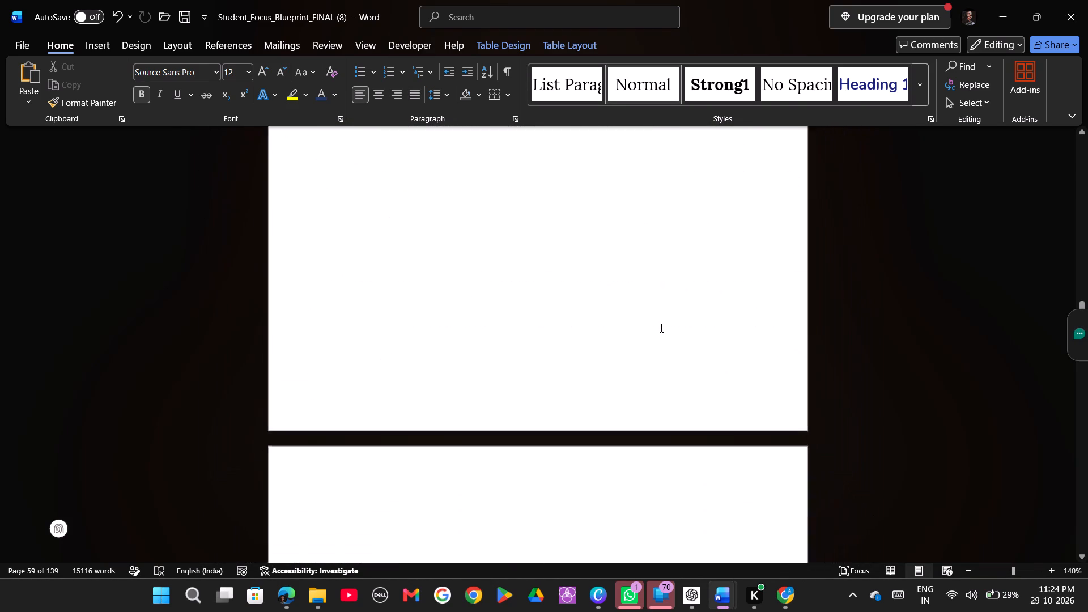
scroll(660, 328, "down", 4)
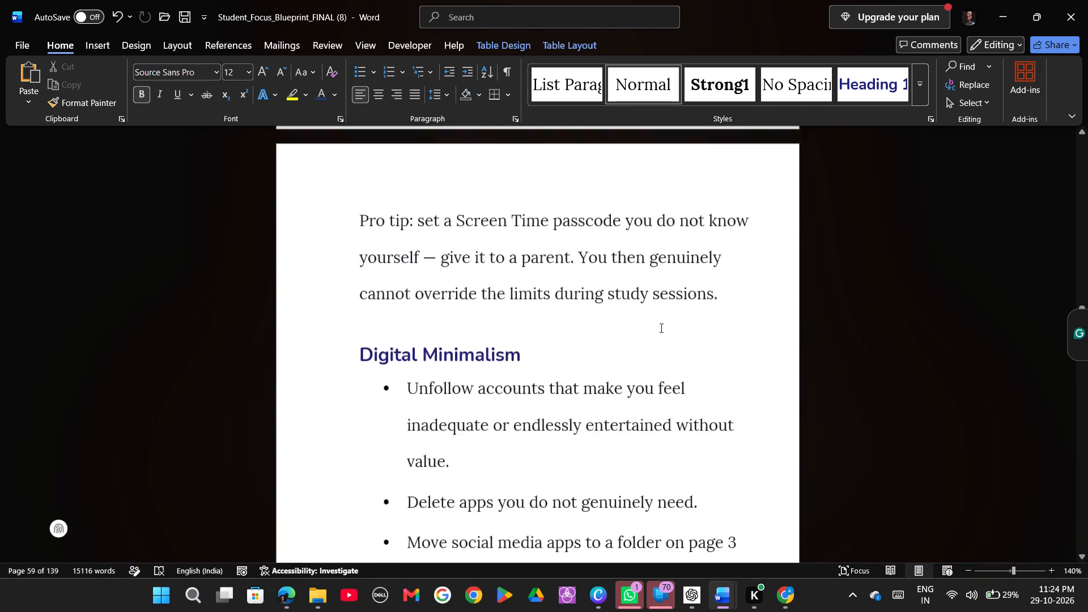
scroll(660, 328, "down", 5)
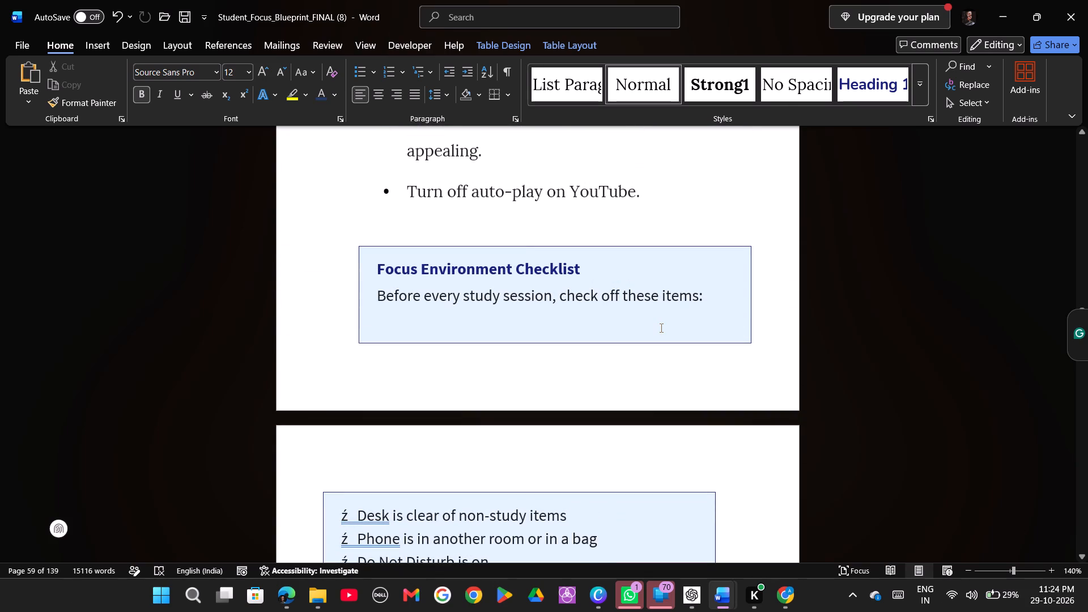
scroll(660, 328, "down", 1, "ctrl")
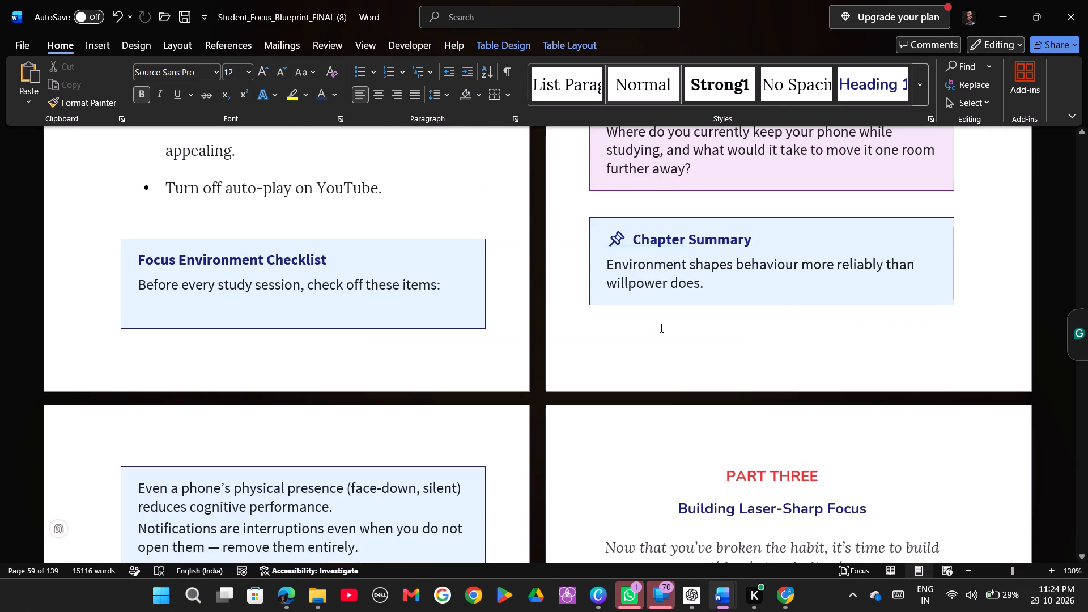
scroll(660, 328, "down", 2, "ctrl")
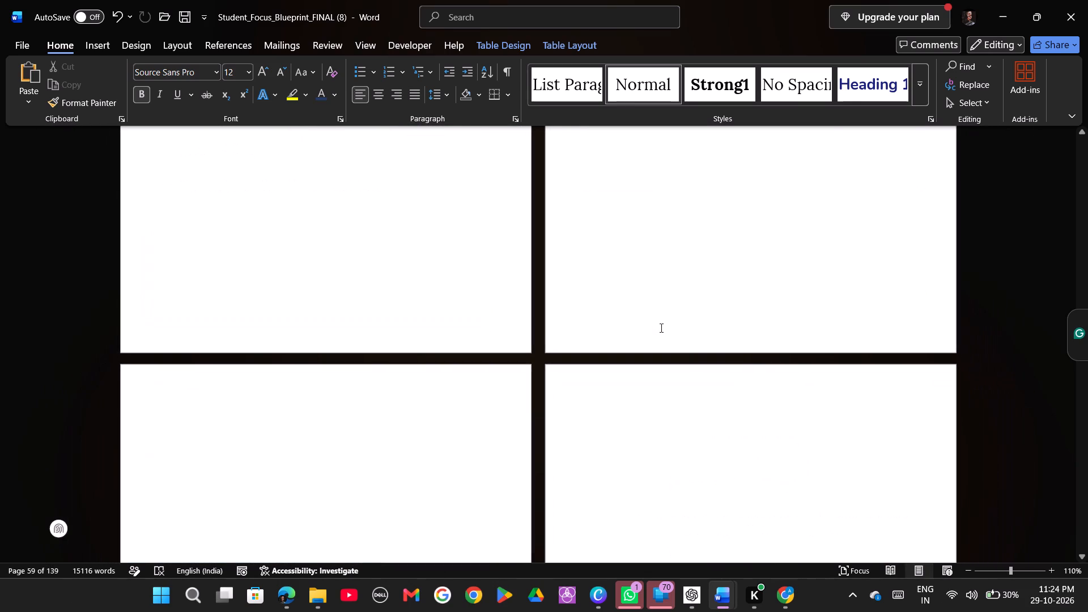
scroll(660, 328, "up", 1)
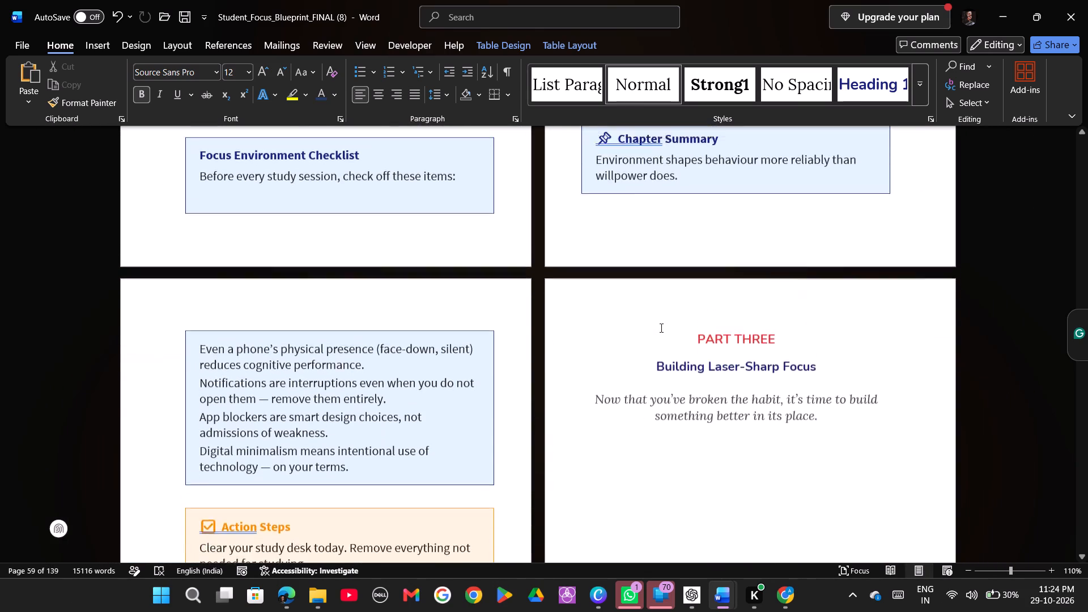
scroll(660, 328, "up", 1)
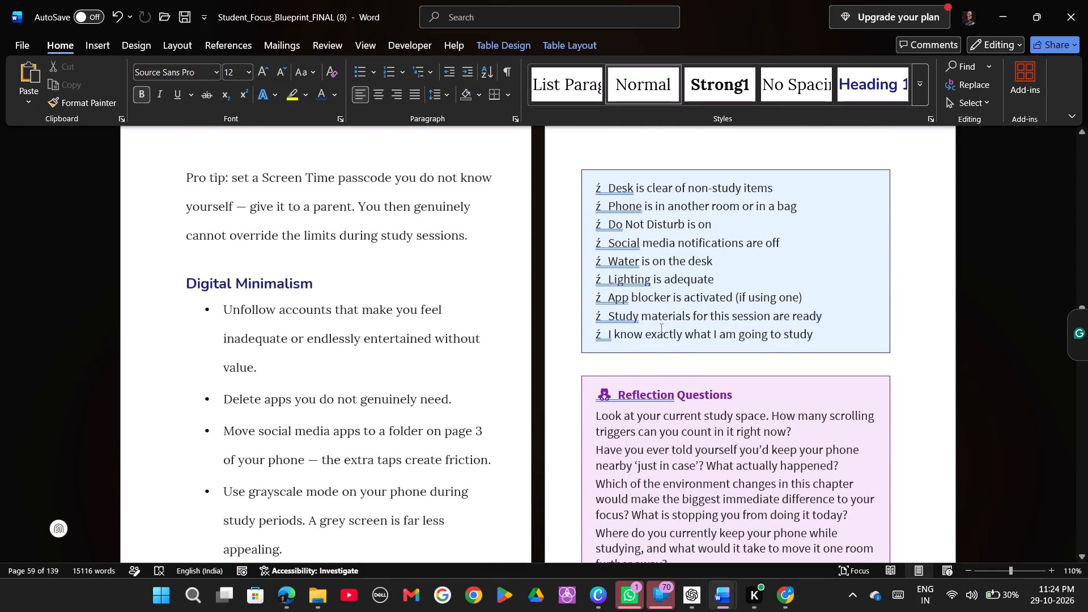
scroll(660, 328, "up", 1, "ctrl")
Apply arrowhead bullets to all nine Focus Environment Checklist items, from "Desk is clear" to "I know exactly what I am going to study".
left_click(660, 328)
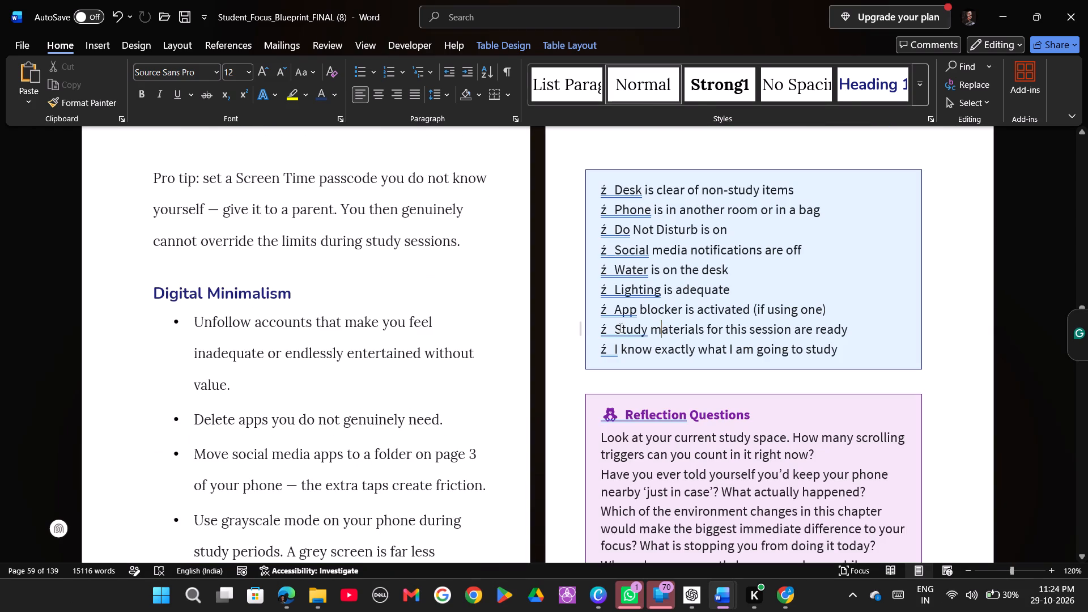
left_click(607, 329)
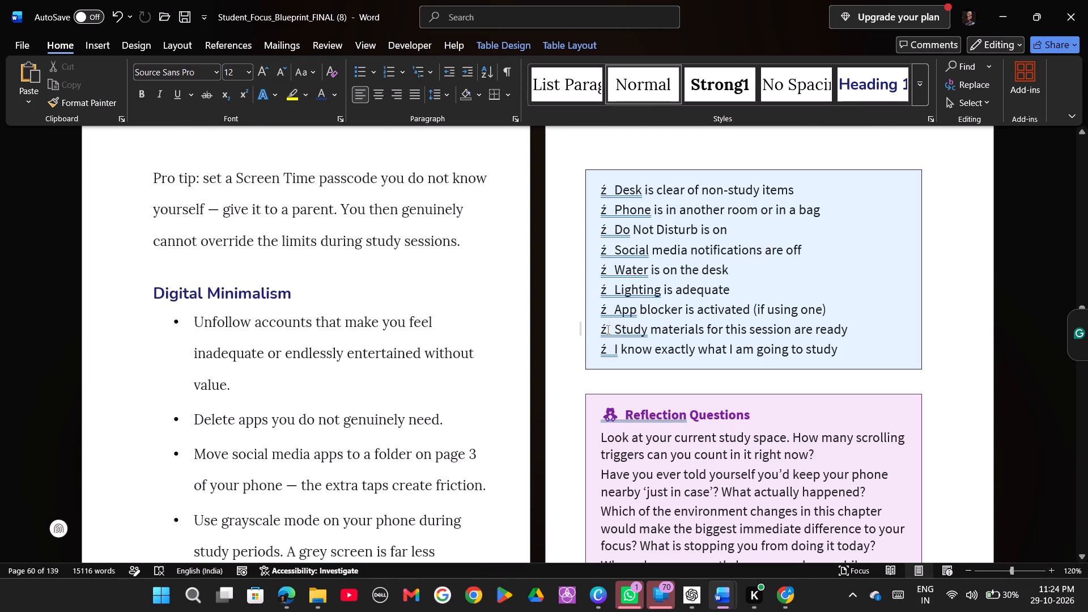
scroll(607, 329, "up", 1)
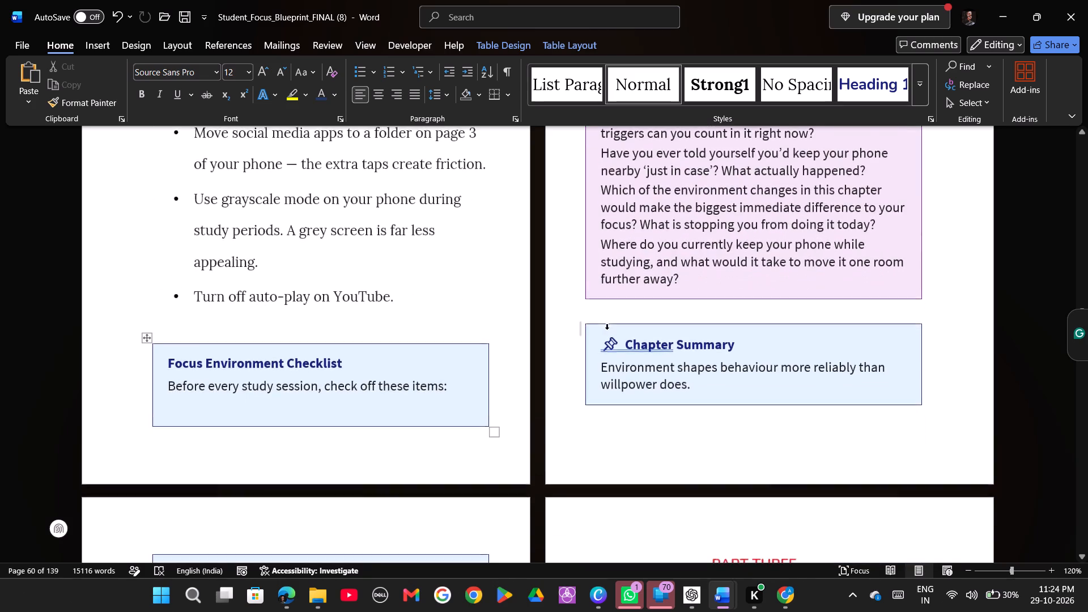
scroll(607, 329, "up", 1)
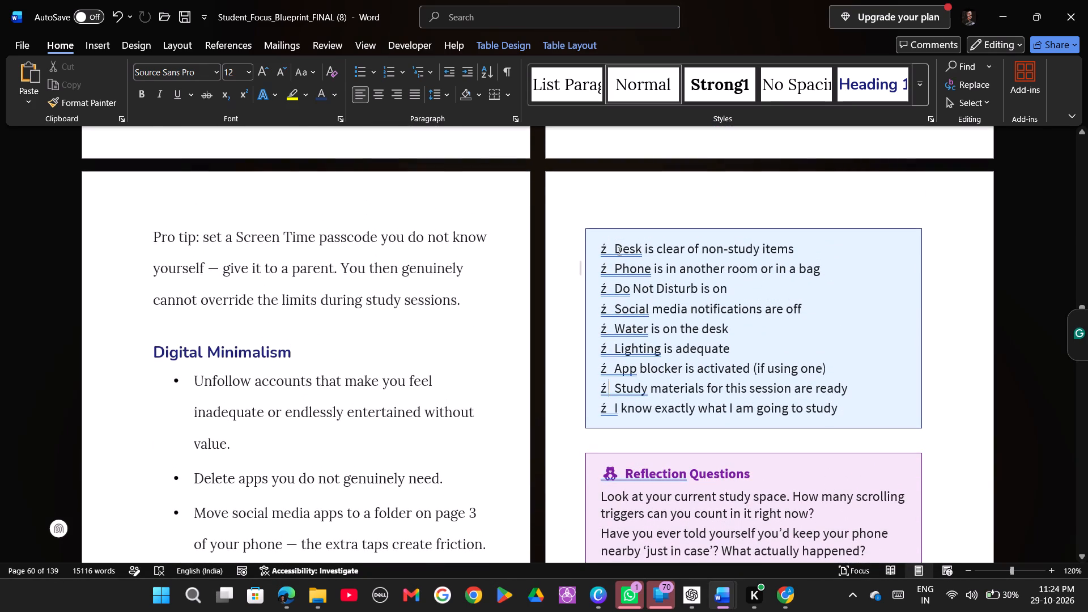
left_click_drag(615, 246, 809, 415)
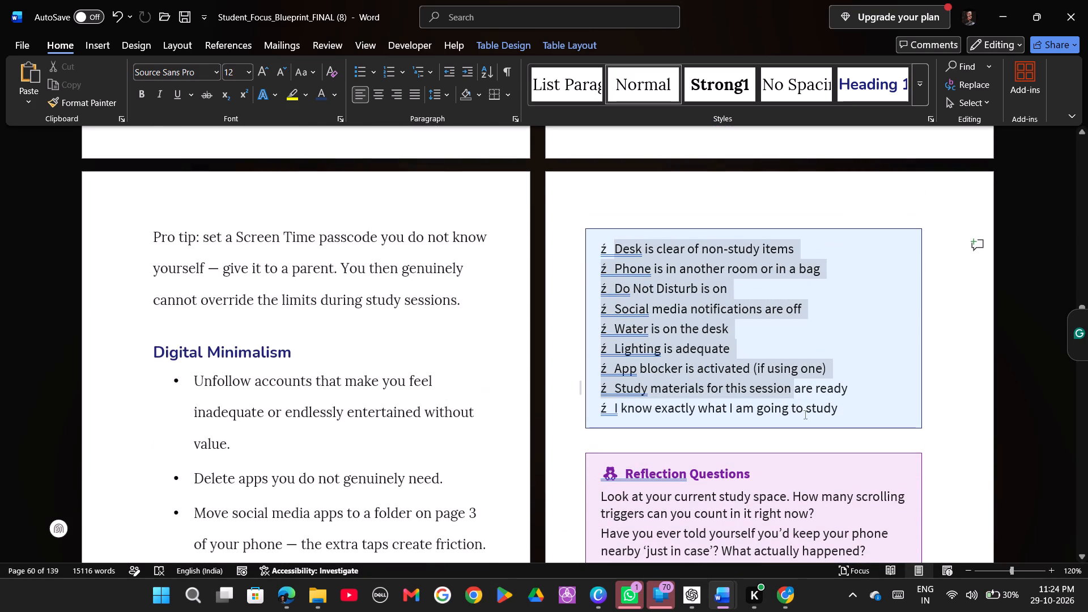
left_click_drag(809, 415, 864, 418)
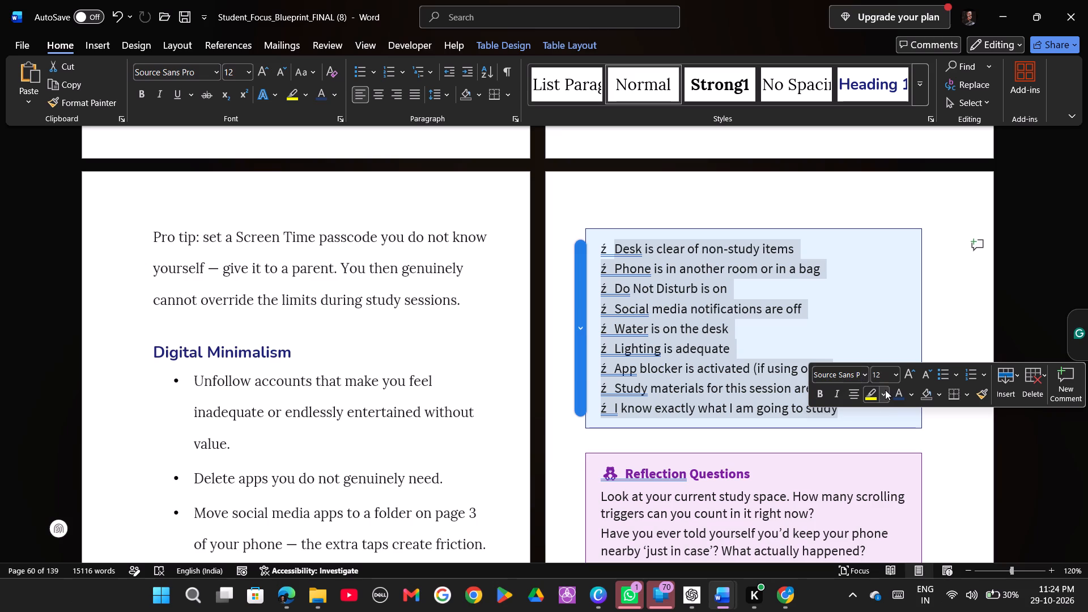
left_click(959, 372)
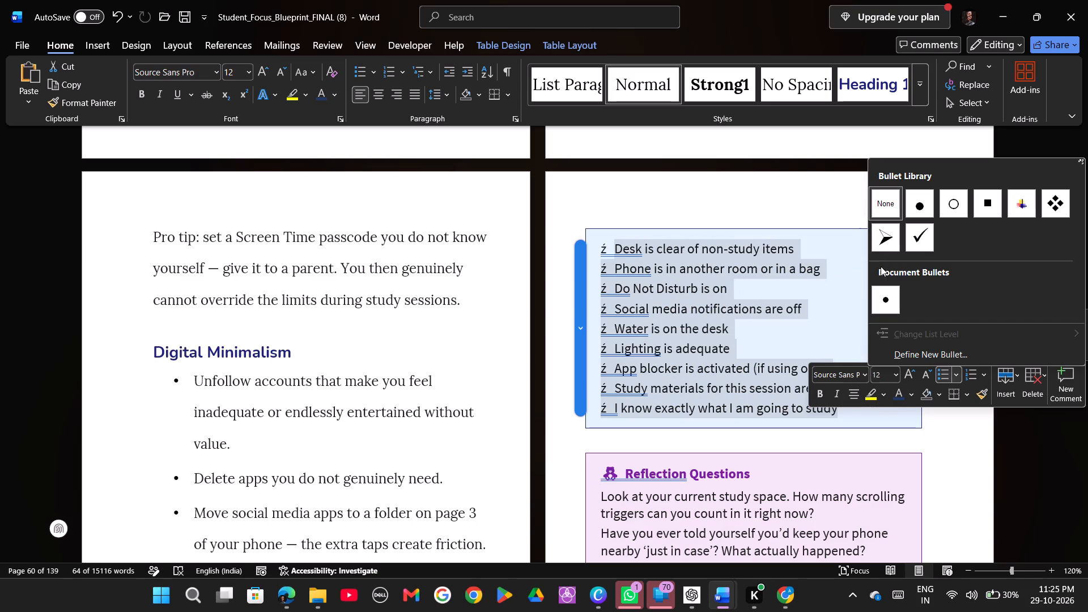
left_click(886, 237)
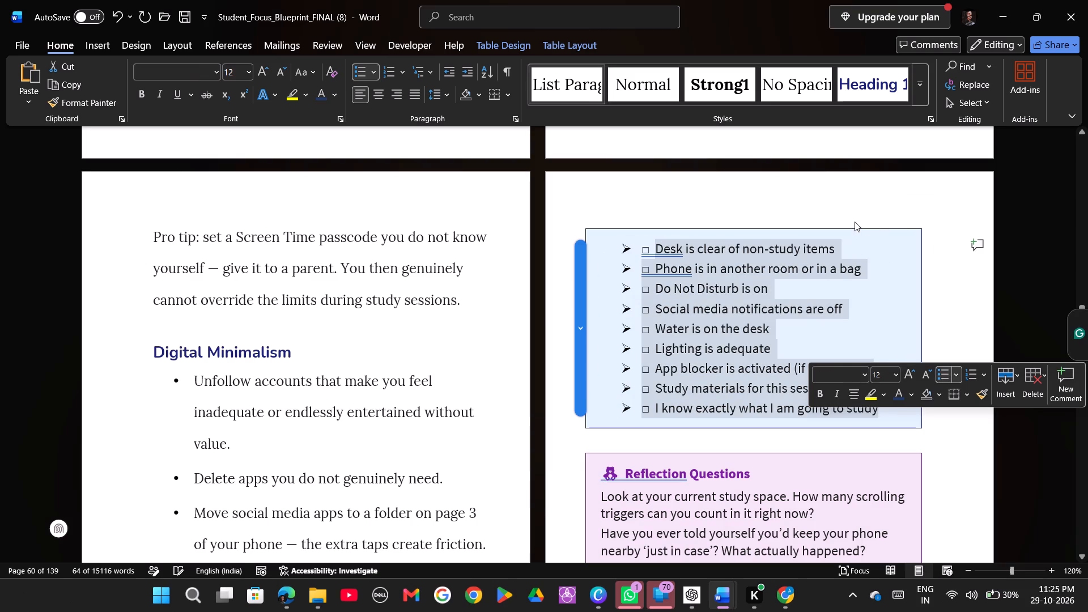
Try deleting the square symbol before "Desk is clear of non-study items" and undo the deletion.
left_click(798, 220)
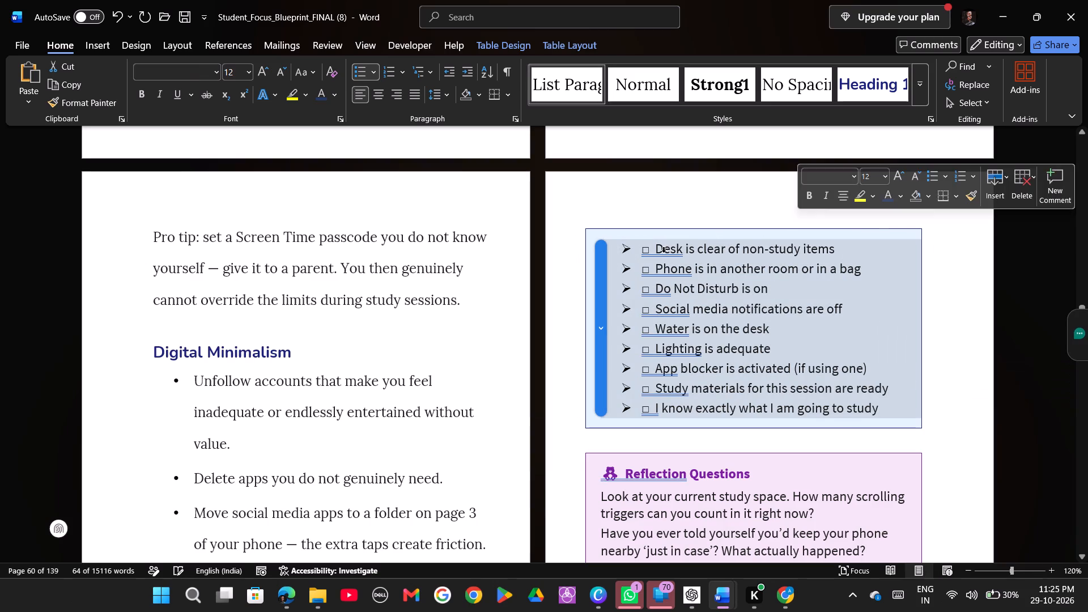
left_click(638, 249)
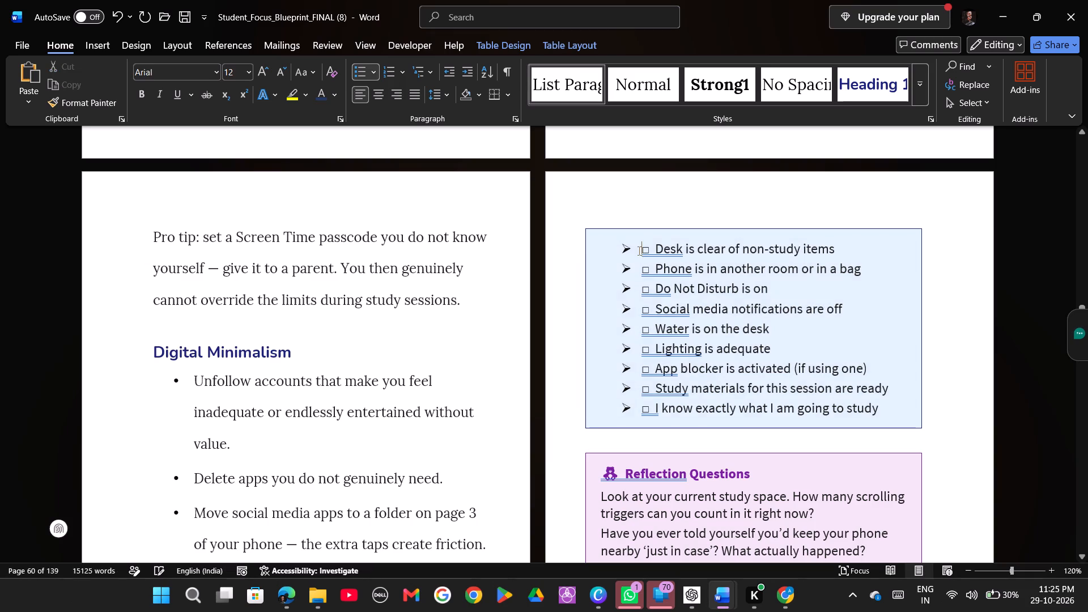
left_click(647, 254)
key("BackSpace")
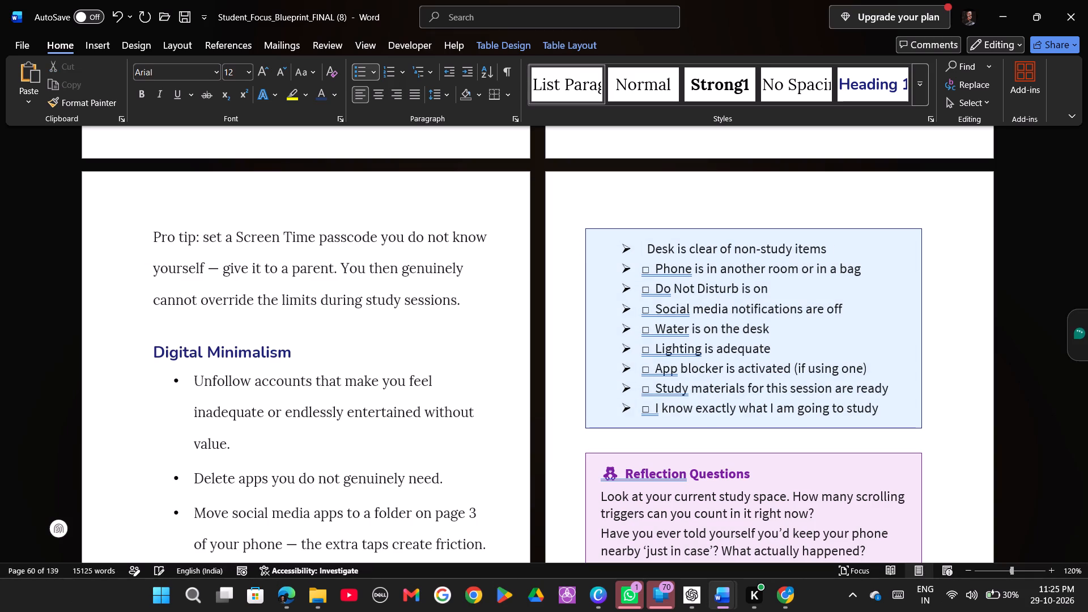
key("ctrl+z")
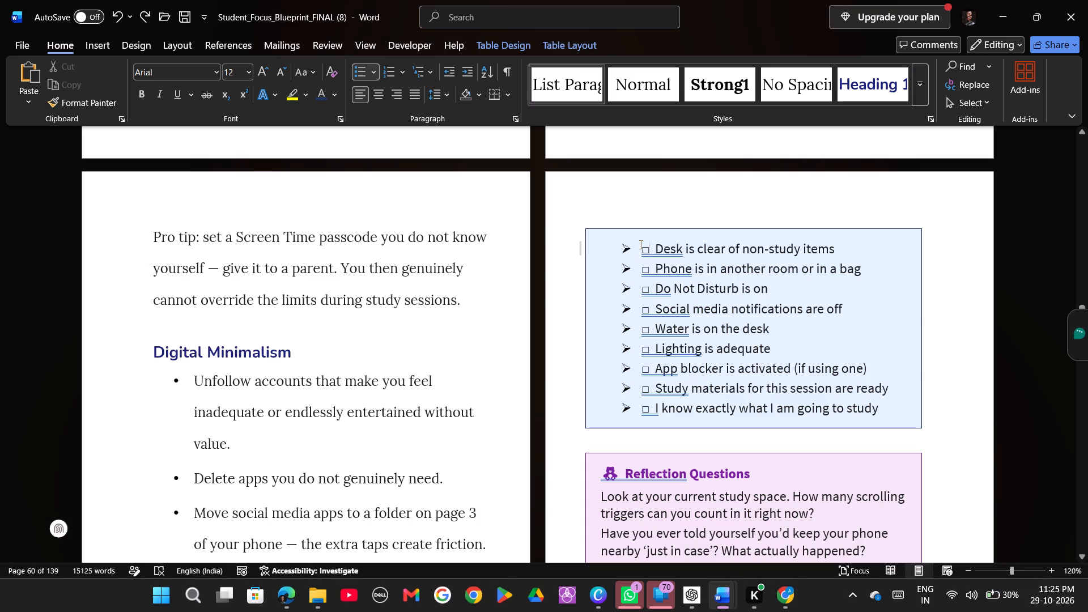
Change the bullets of all nine Focus Environment Checklist items to hollow circles.
left_click_drag(640, 244, 925, 413)
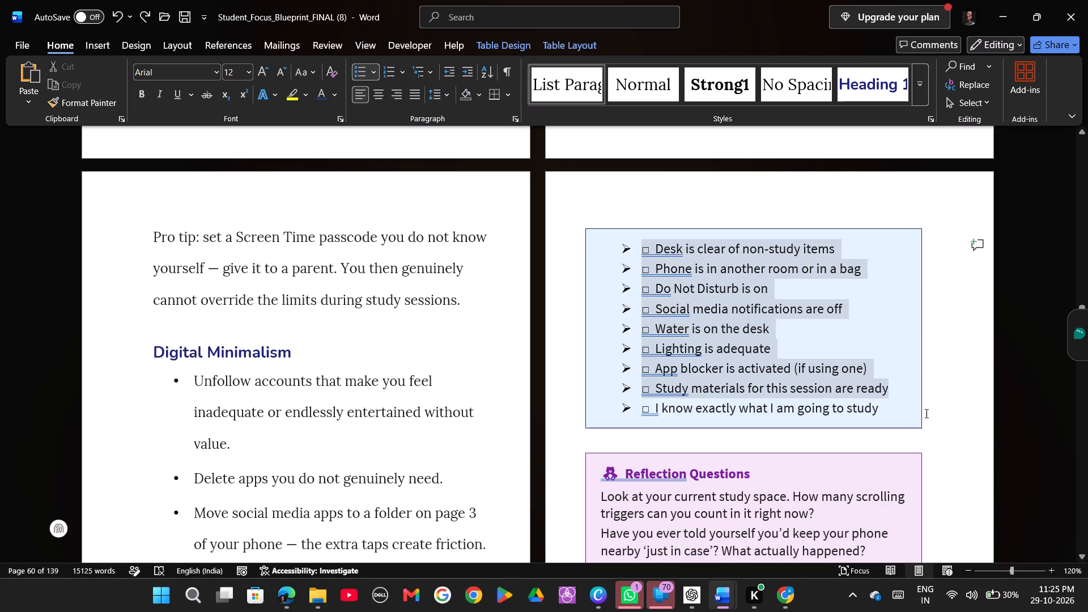
left_click_drag(925, 413, 886, 411)
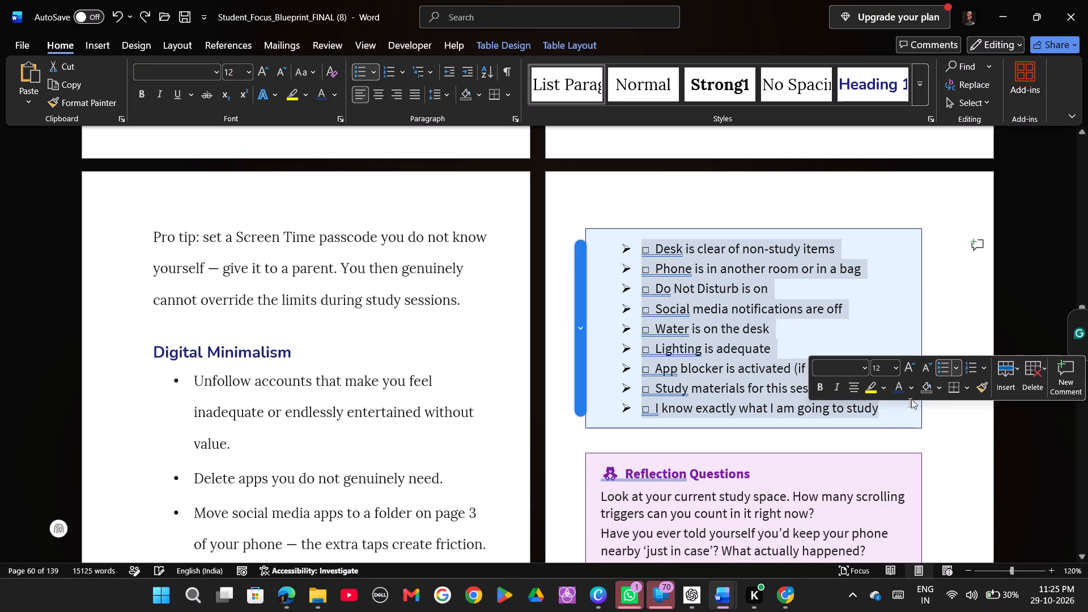
left_click(959, 368)
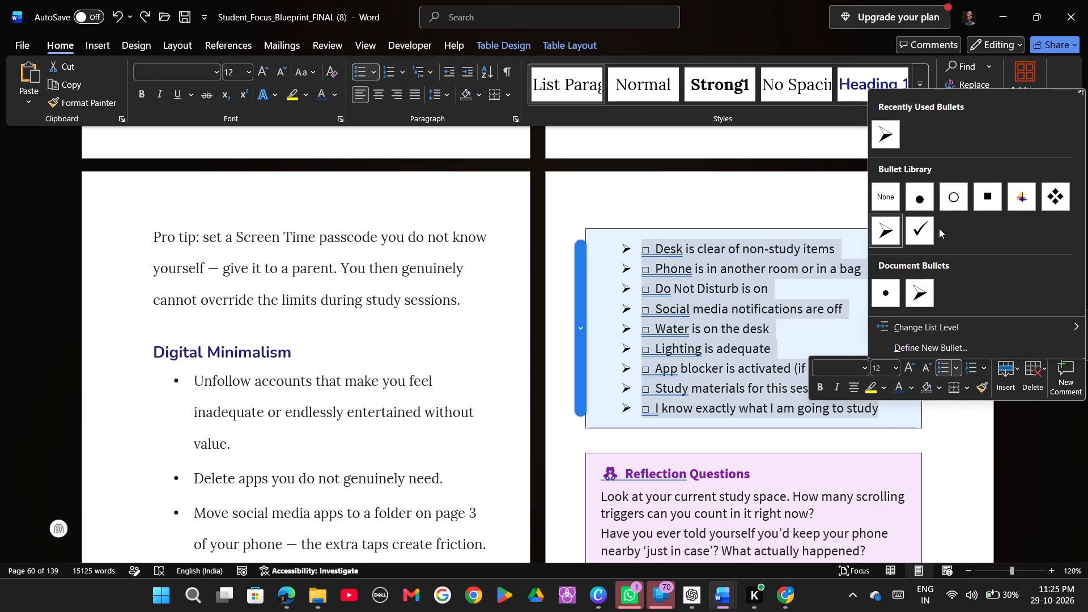
left_click(956, 199)
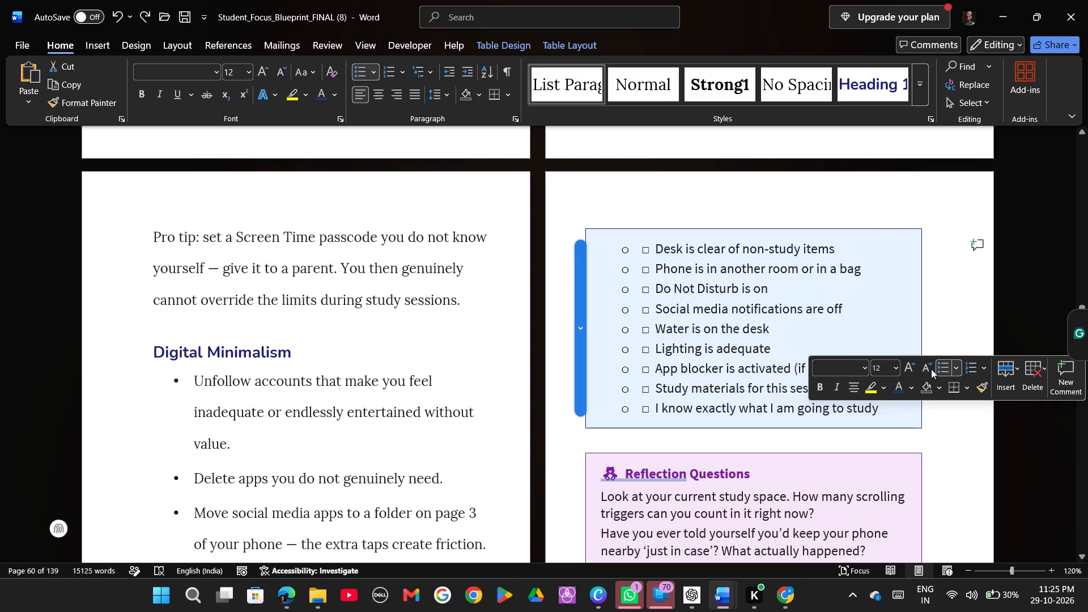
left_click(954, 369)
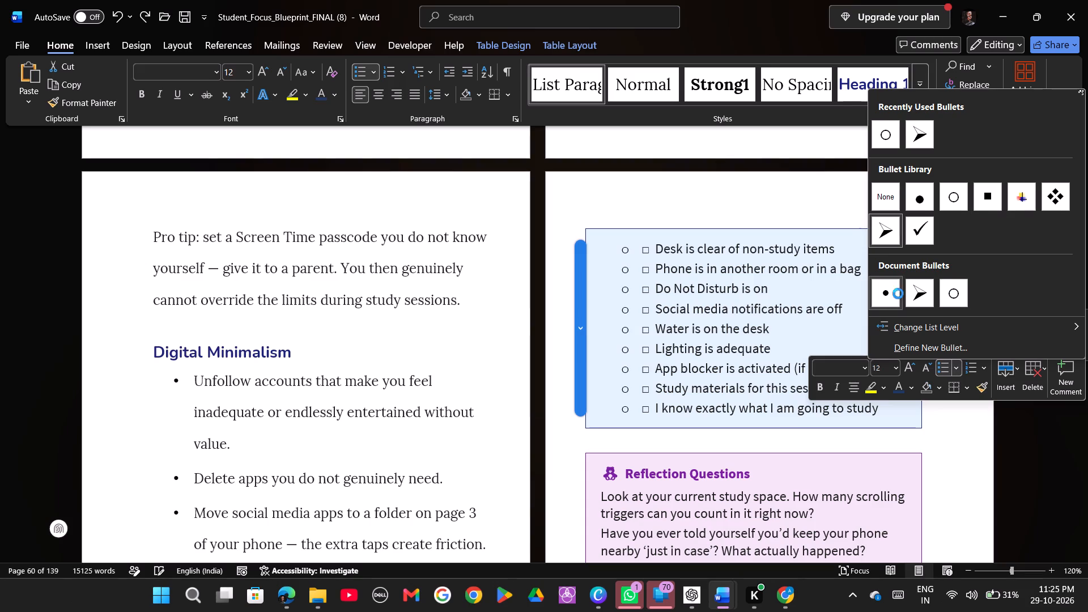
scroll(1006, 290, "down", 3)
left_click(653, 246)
Delete the square symbols before the first four checklist items, from "Desk is clear of non-study items" to "Social media notifications are off".
left_click(653, 246)
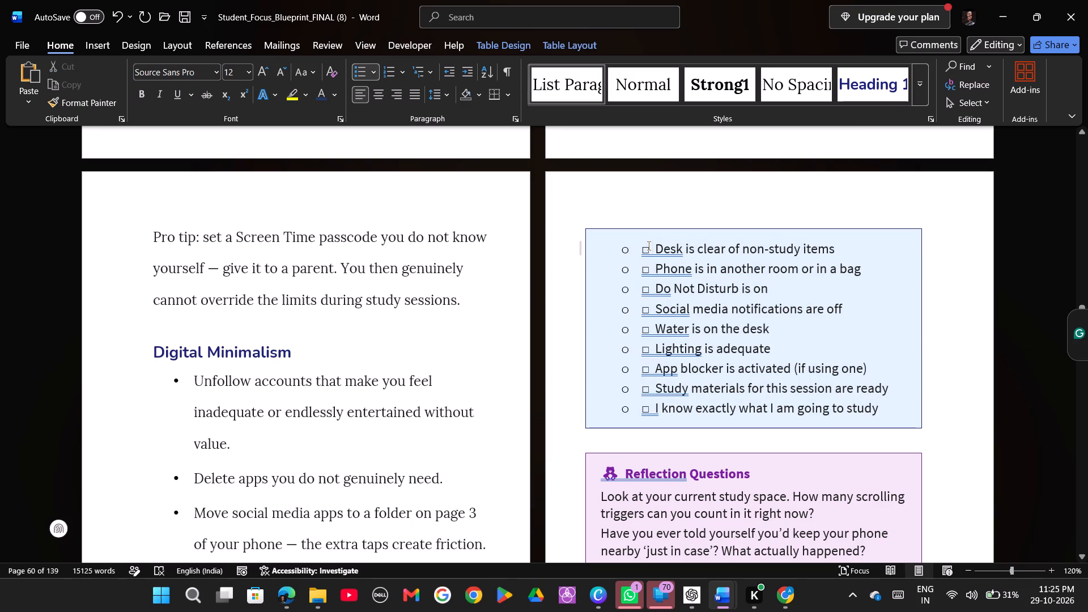
key("Left")
key("BackSpace")
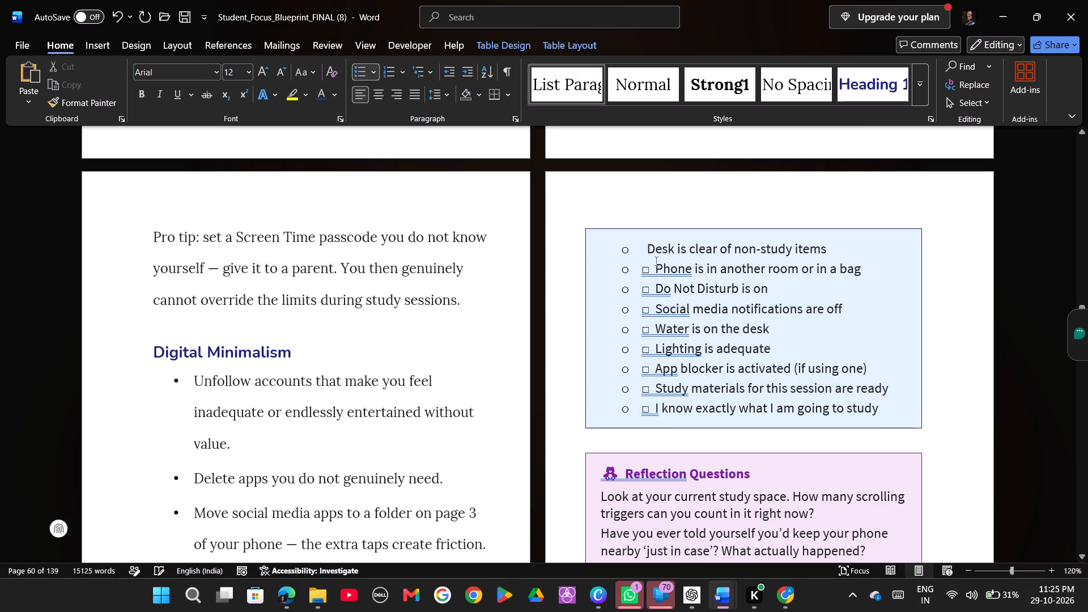
left_click(649, 266)
key("BackSpace")
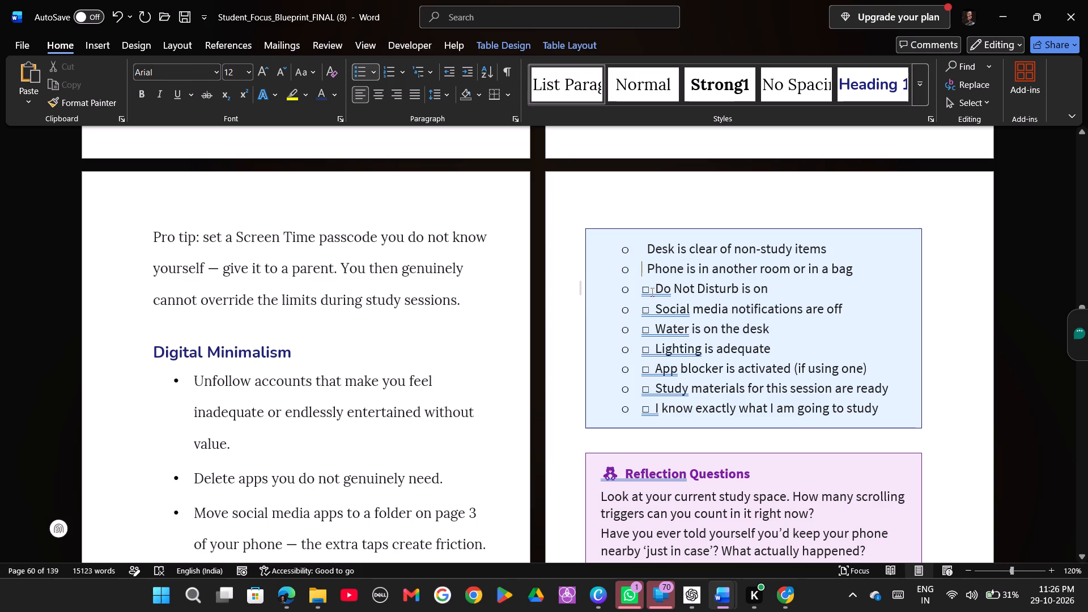
left_click(651, 292)
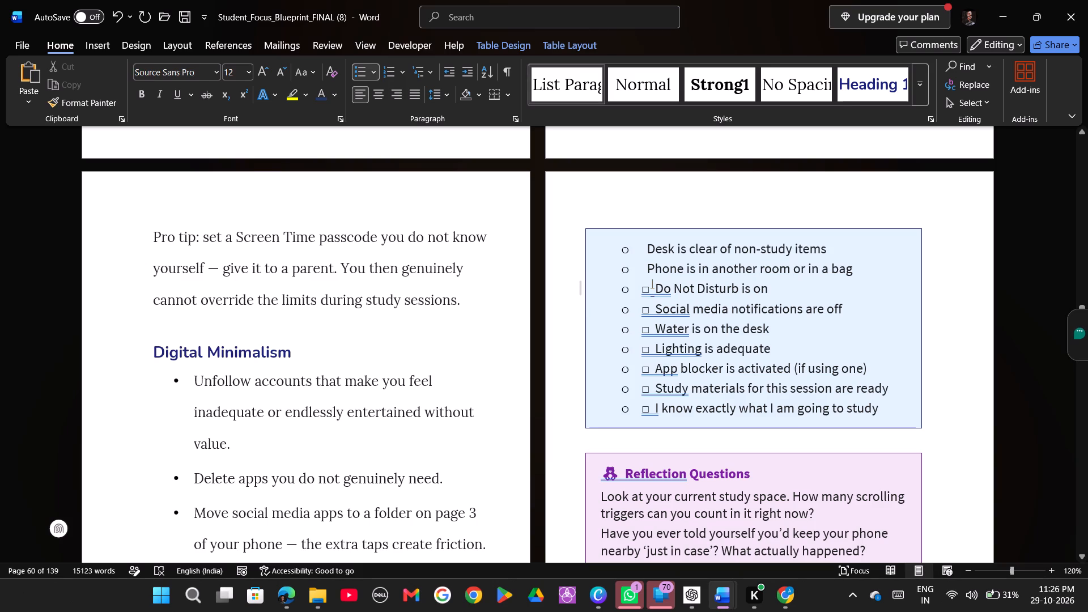
left_click(650, 287)
key("BackSpace")
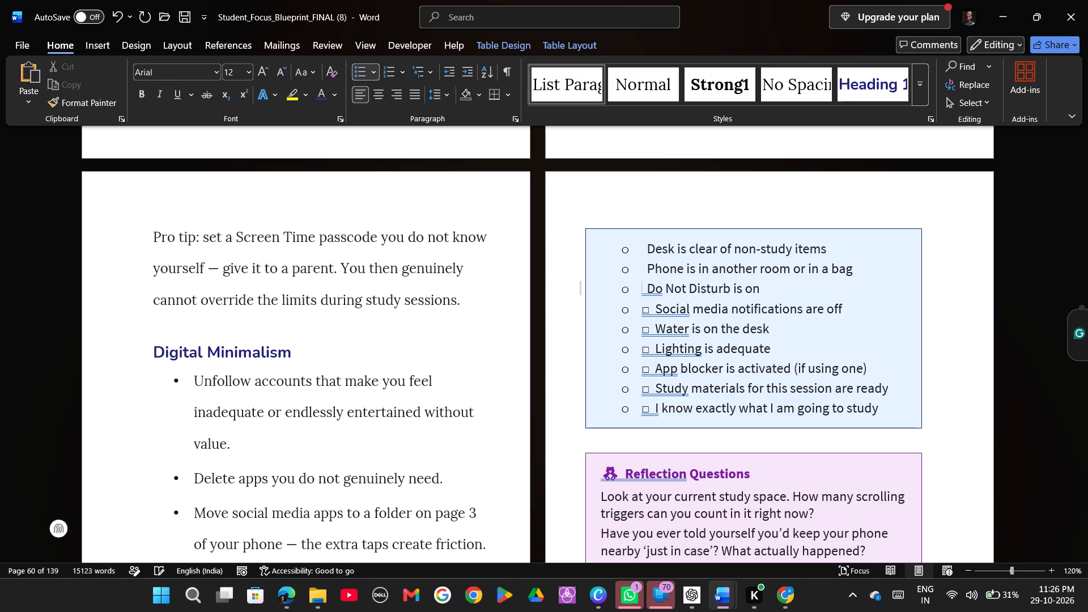
left_click(651, 311)
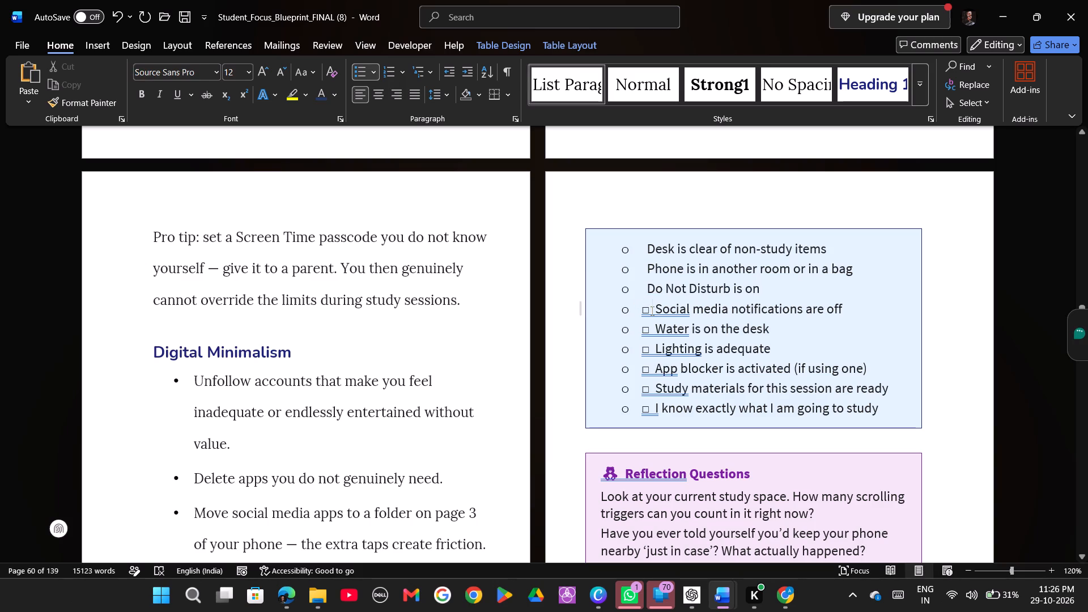
key("Left")
key("BackSpace")
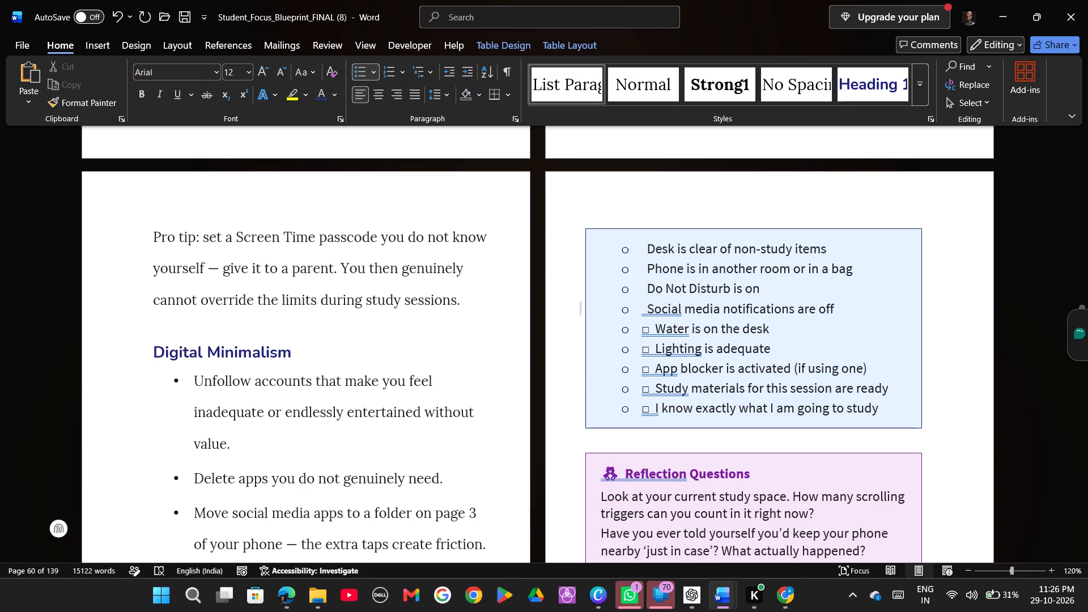
Delete the square symbols before the remaining five checklist items, from "Water is on the desk" to "I know exactly what I am going to study".
scroll(656, 328, "up", 2, "ctrl")
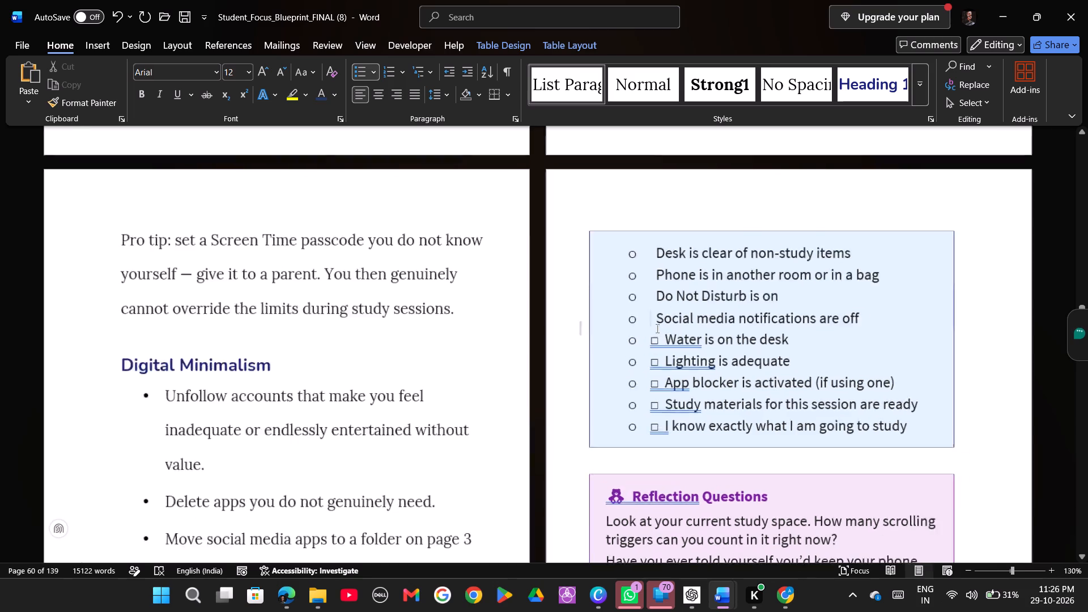
scroll(656, 328, "up", 3, "ctrl")
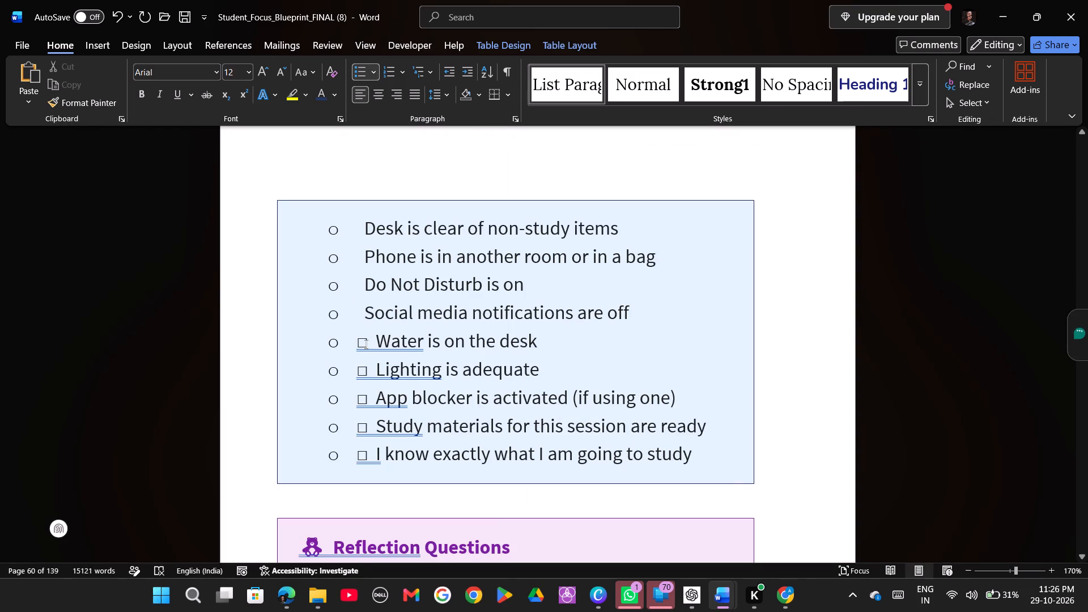
left_click(365, 344)
key("BackSpace")
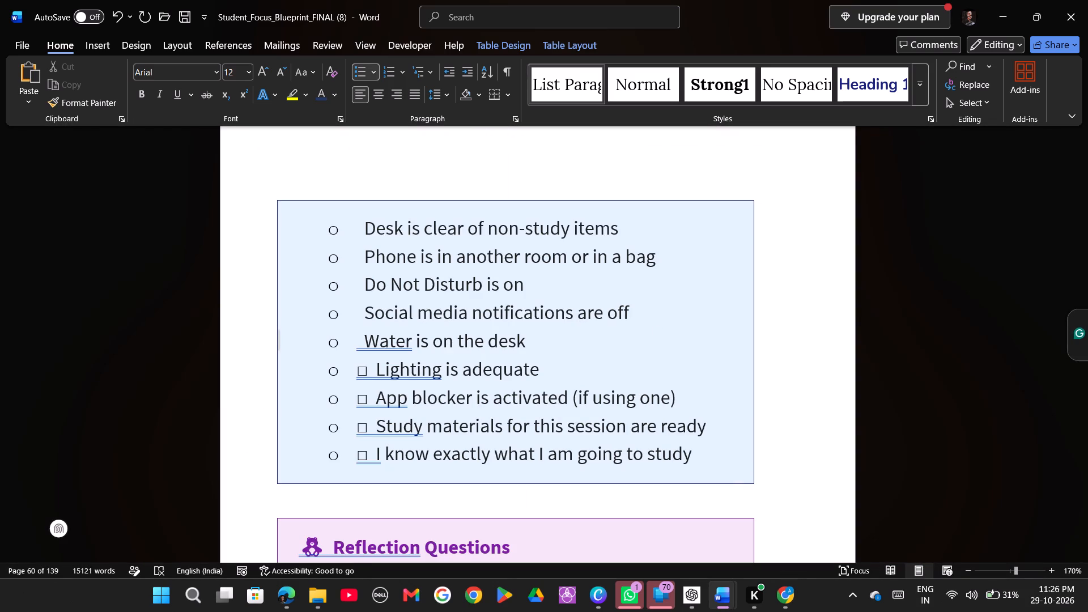
key("Down")
key("Right")
key("BackSpace")
key("Down")
key("Right")
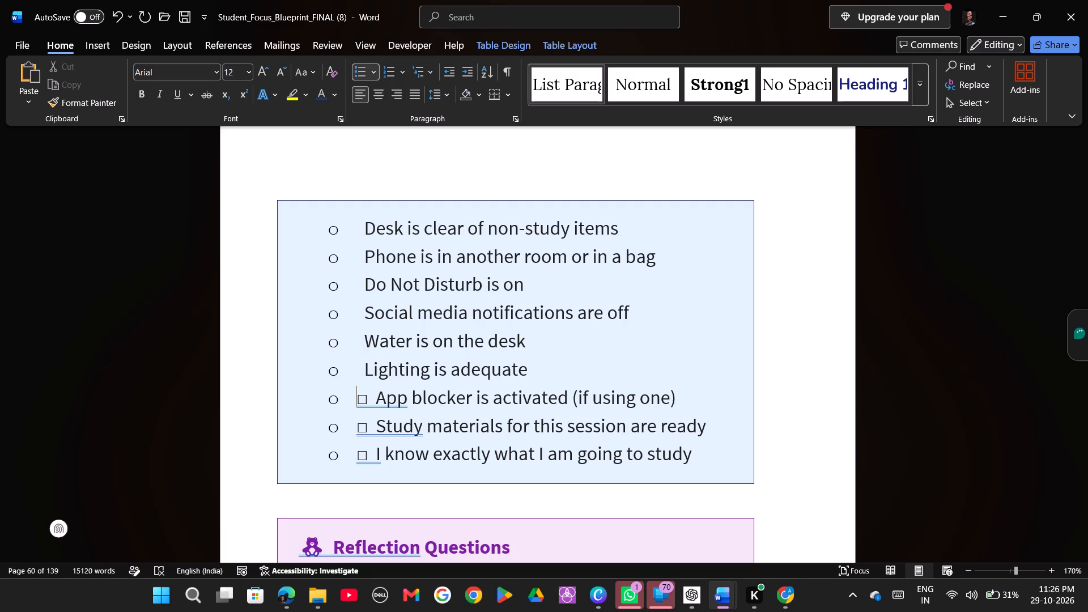
key("BackSpace")
key("Down")
key("Right")
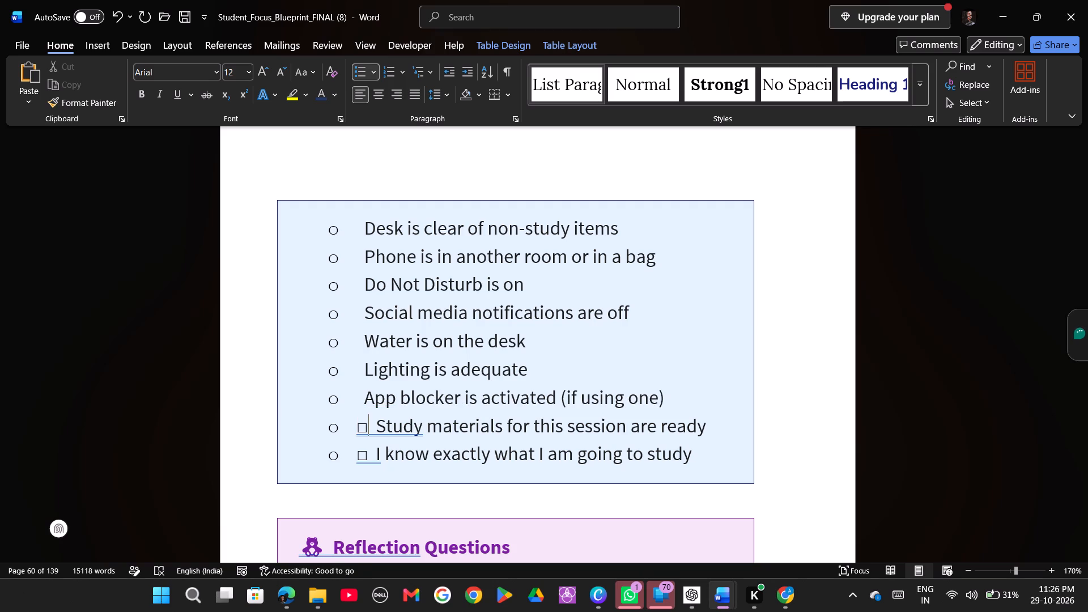
key("BackSpace")
key("Down")
key("Right")
key("BackSpace")
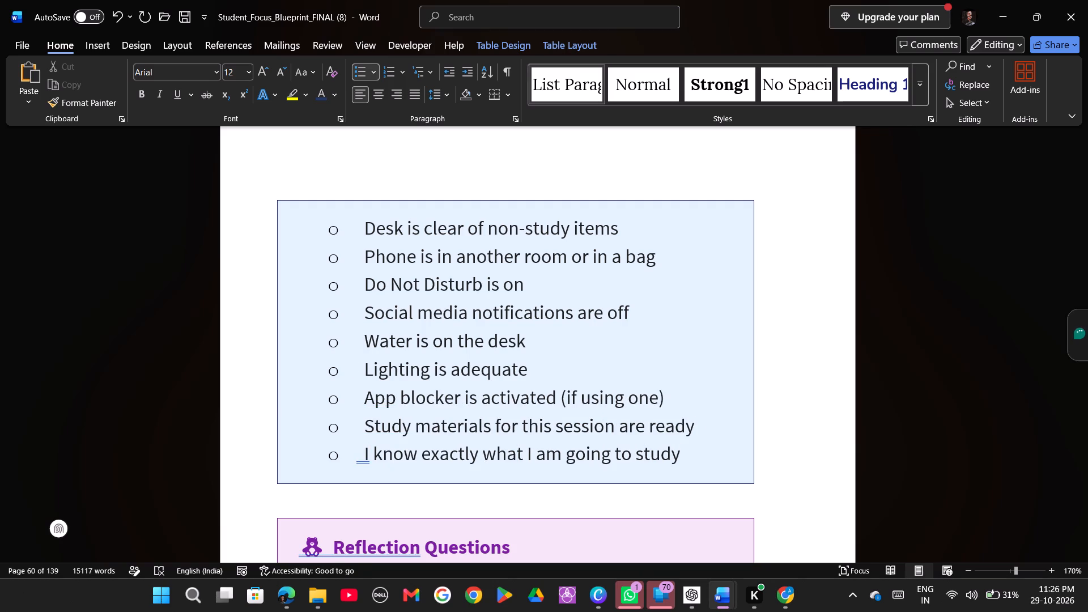
Look through the remaining pages to the end of the document and back up to the title page and Table of Contents.
scroll(443, 348, "down", 1)
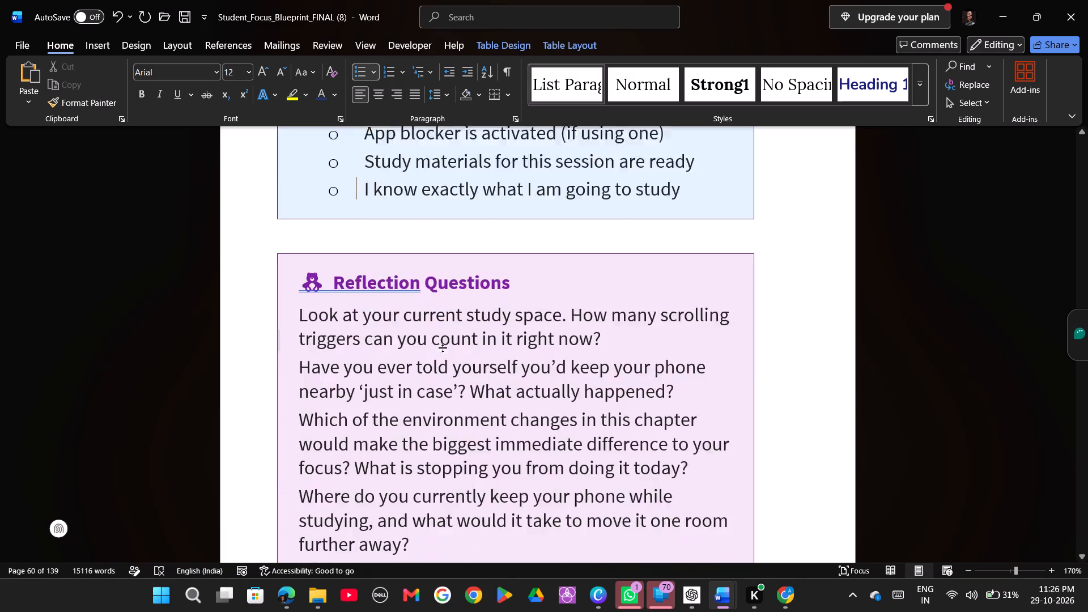
scroll(443, 348, "down", 3)
scroll(443, 348, "down", 4, "ctrl")
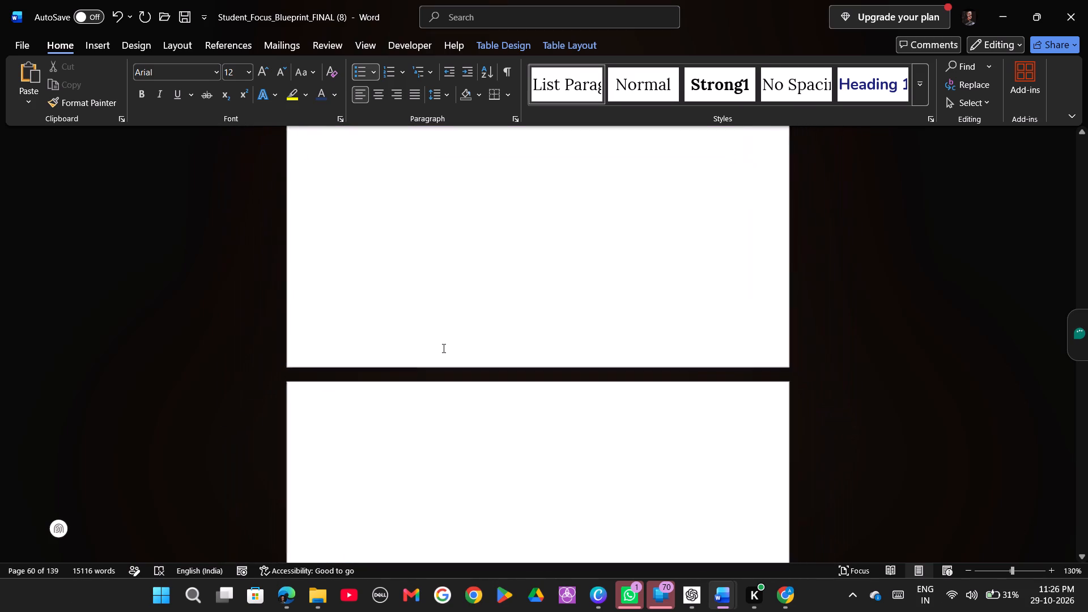
scroll(443, 348, "down", 6, "ctrl")
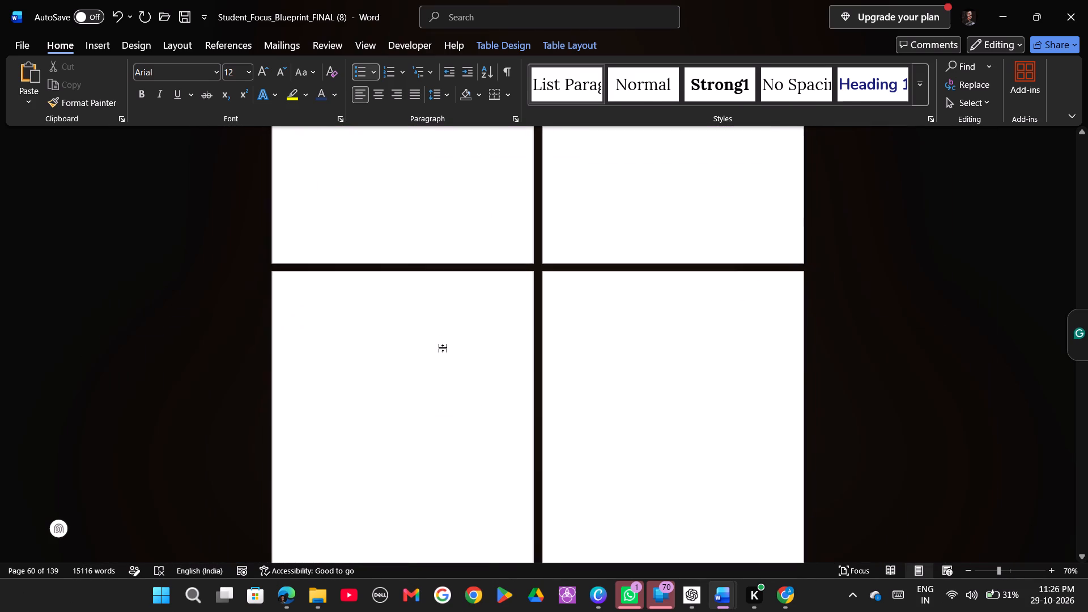
scroll(443, 348, "down", 8)
scroll(443, 348, "down", 20)
scroll(443, 348, "down", 20)
scroll(443, 348, "down", 20)
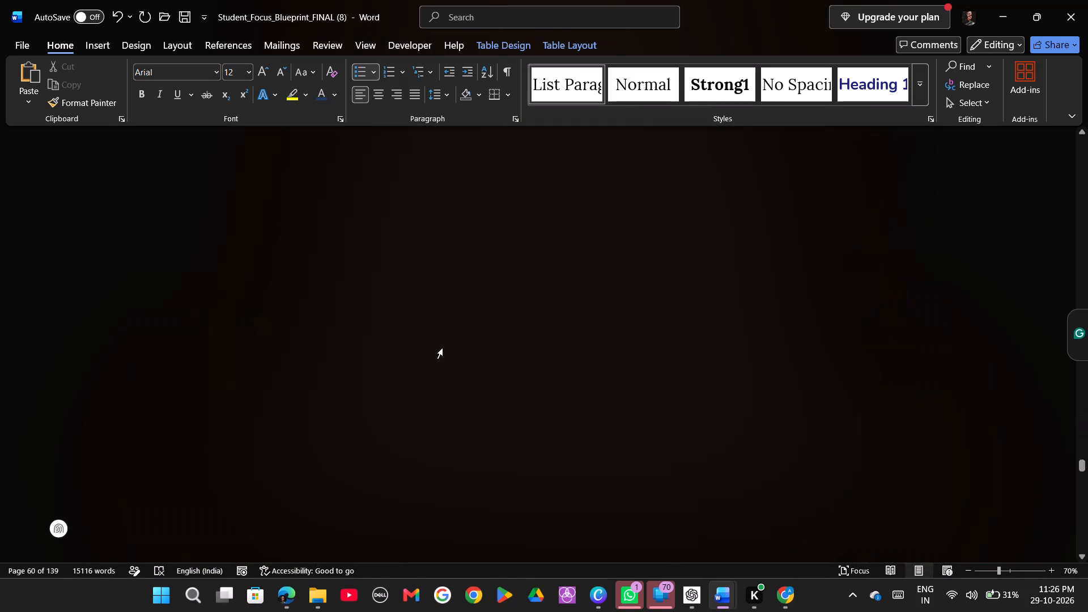
scroll(443, 348, "down", 20)
scroll(443, 348, "down", 20)
scroll(443, 348, "down", 20)
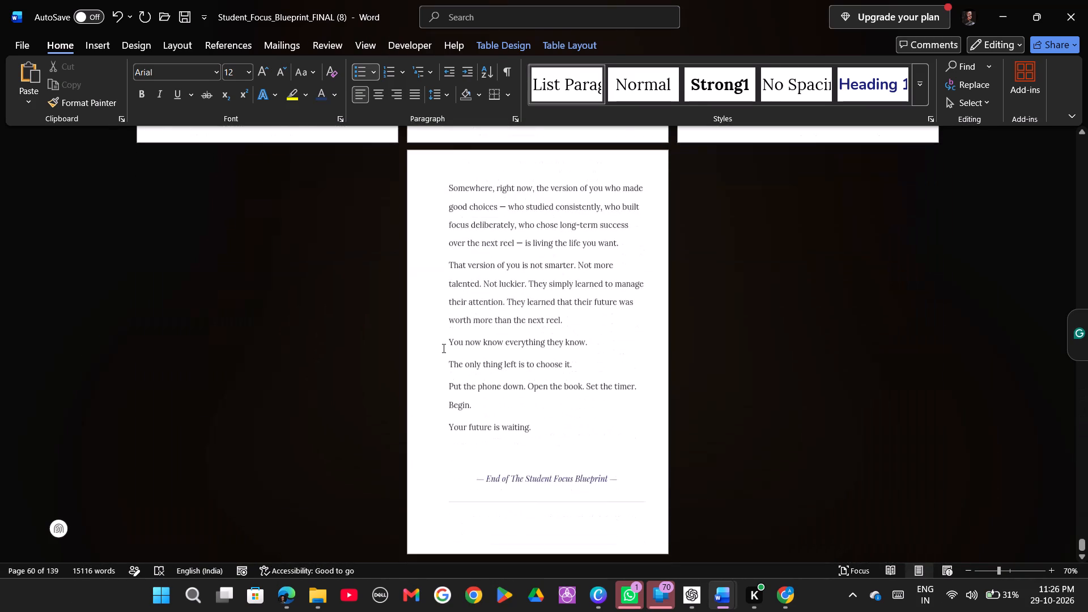
scroll(443, 348, "down", 1)
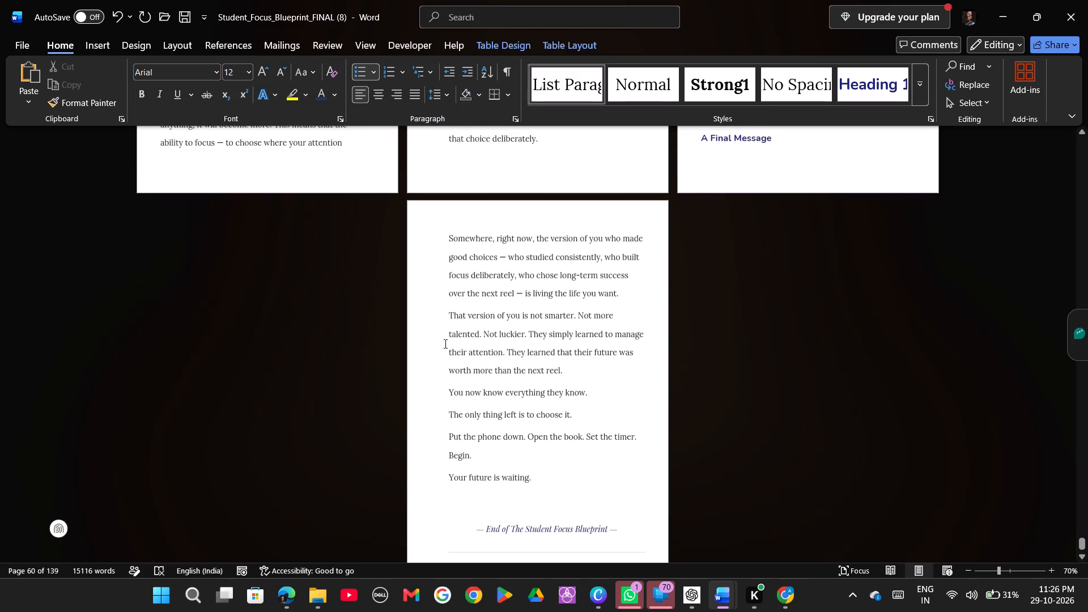
scroll(444, 343, "up", 4)
scroll(444, 343, "up", 20)
scroll(444, 343, "up", 20)
scroll(444, 343, "up", 20)
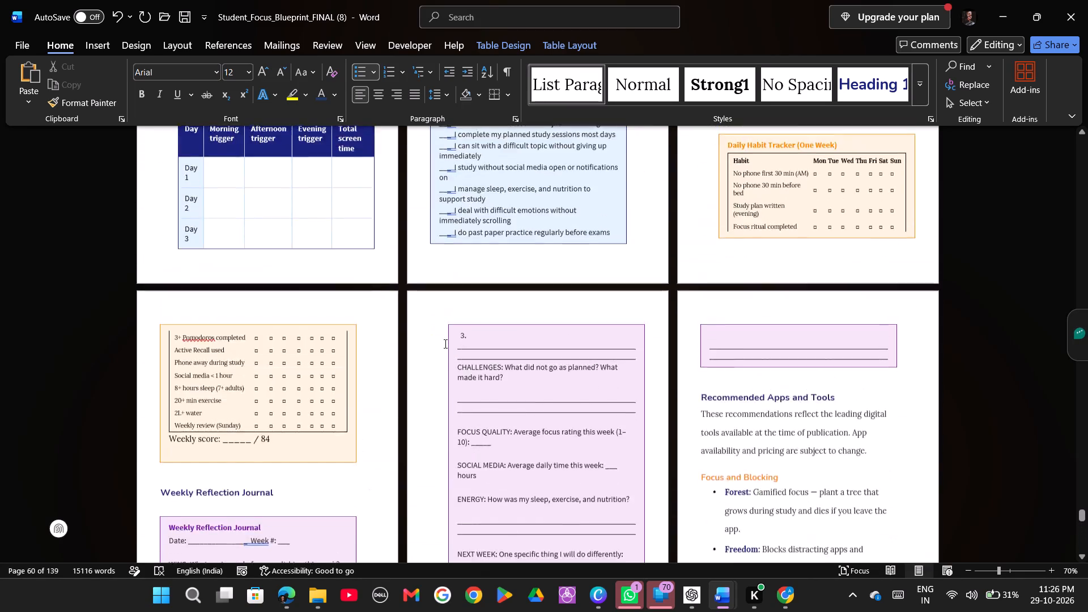
scroll(444, 343, "up", 20)
scroll(444, 343, "up", 20)
scroll(444, 343, "up", 20)
scroll(444, 343, "up", 20)
scroll(444, 343, "up", 20)
scroll(444, 343, "up", 20)
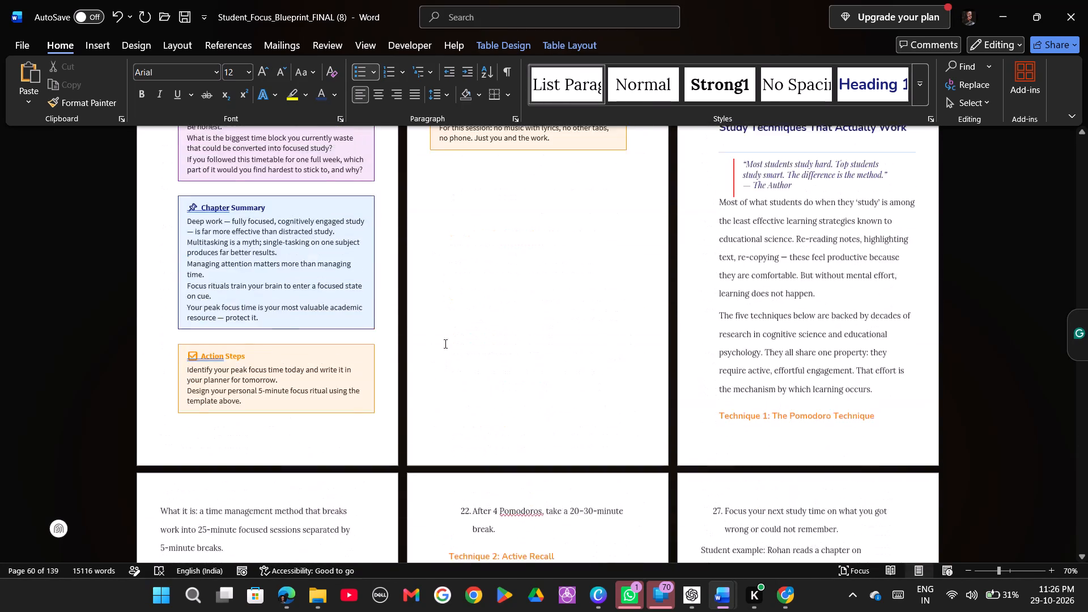
scroll(444, 343, "up", 20)
scroll(444, 343, "up", 20)
scroll(444, 343, "up", 20)
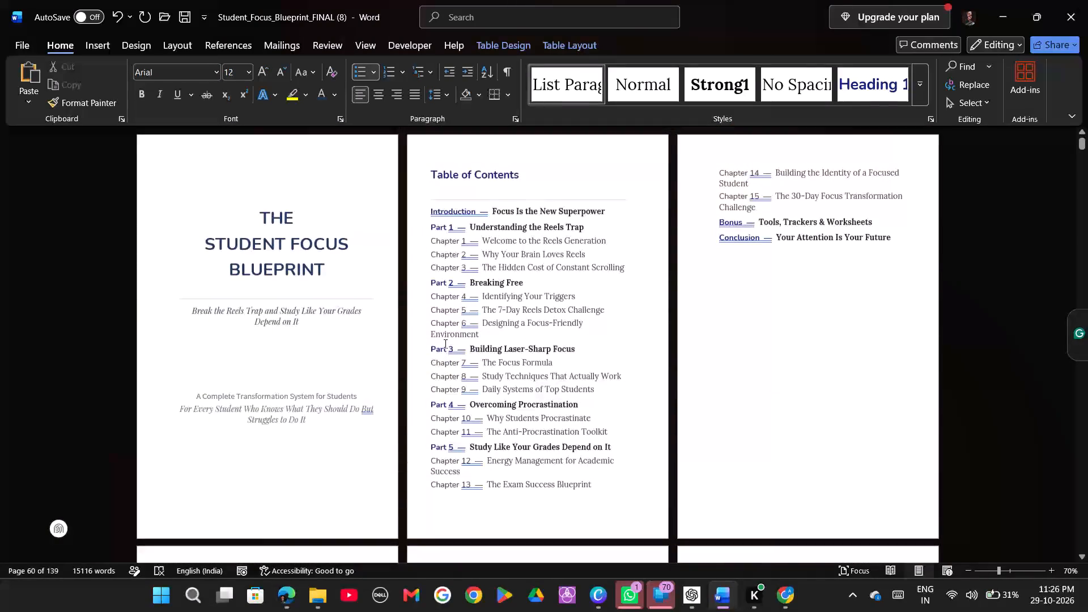
Start saving the Student Focus Blueprint document.
key("ctrl+s")
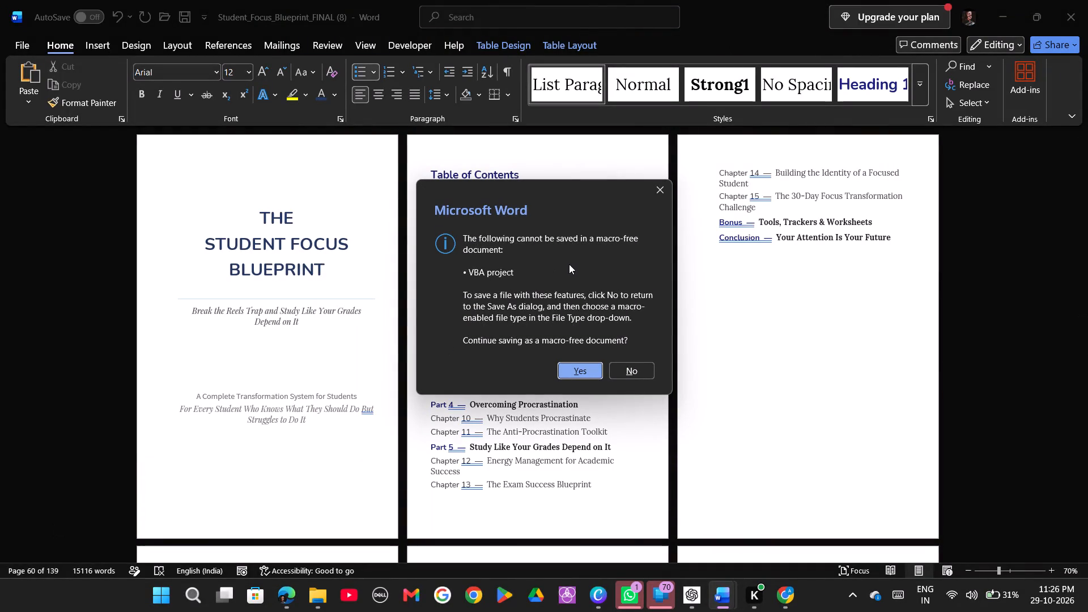
scroll(569, 262, "up", 4, "ctrl")
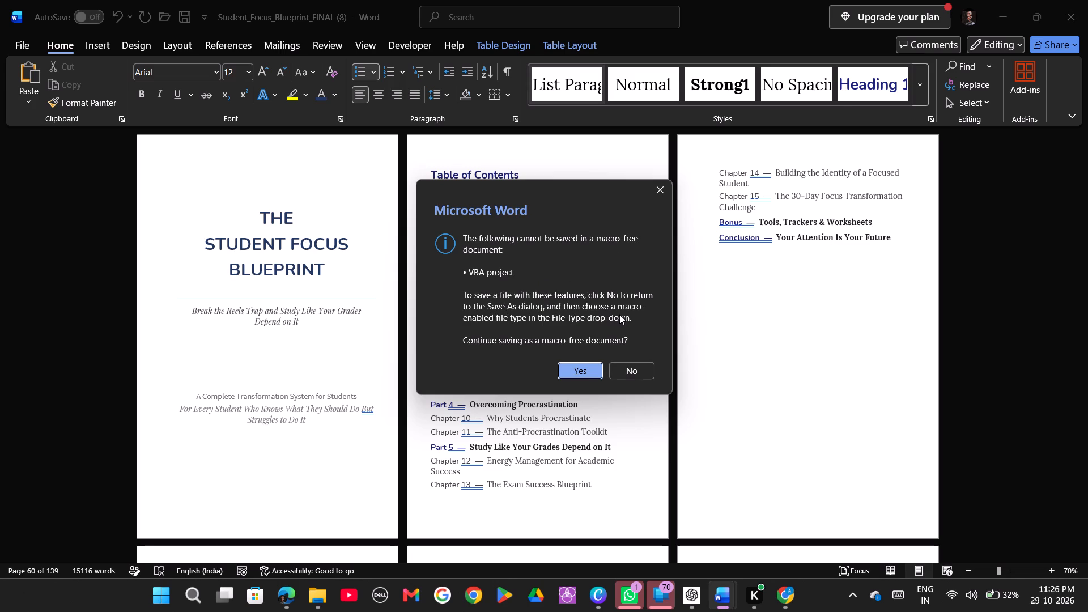
Capture a screenshot of the dialog about saving as a macro-free document.
key("Print")
left_click_drag(421, 185, 617, 426)
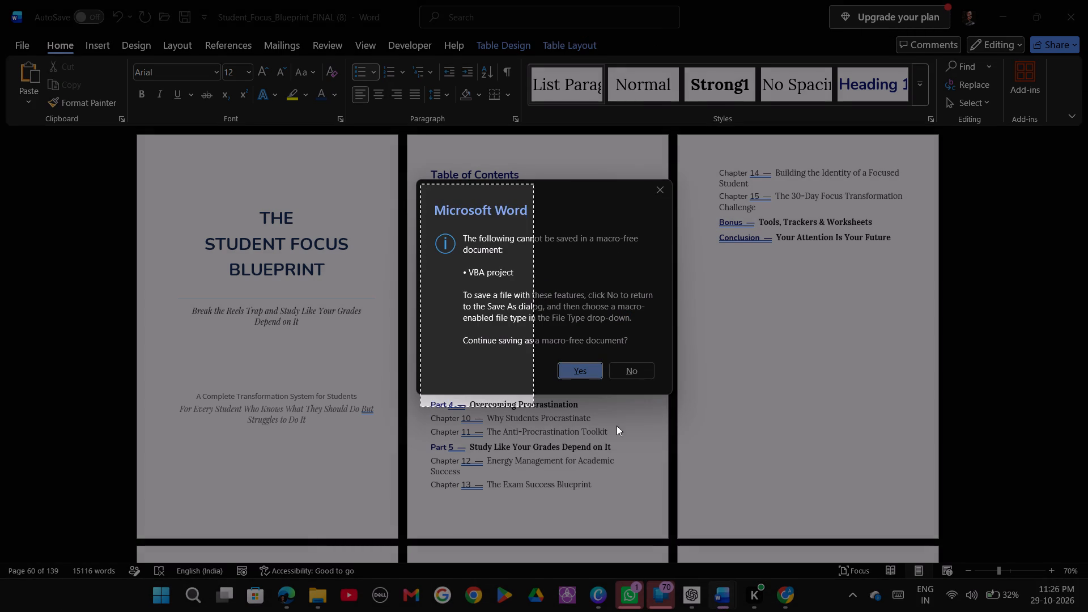